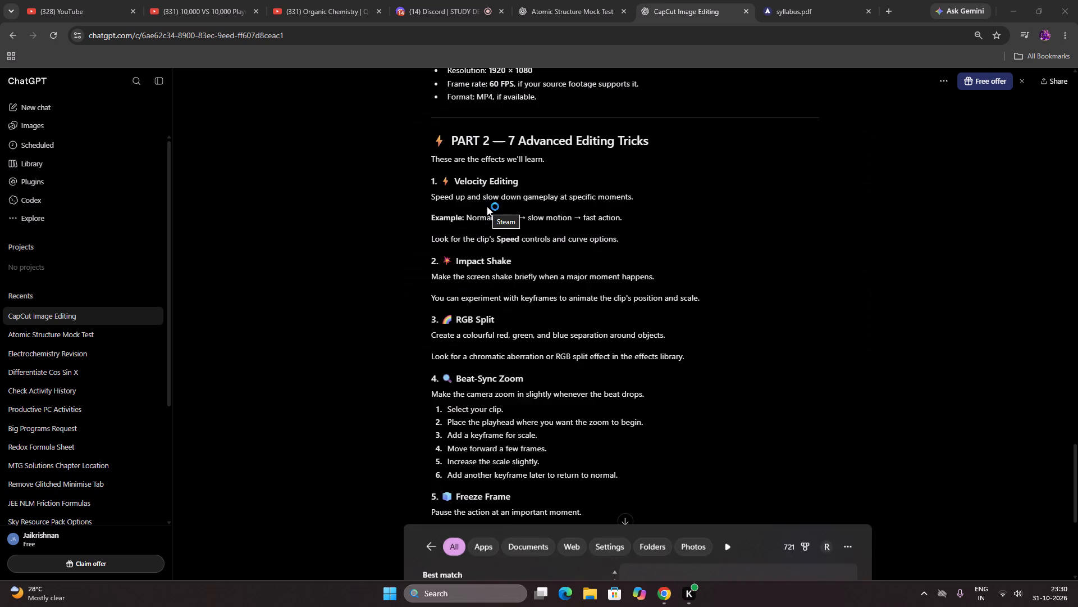
{"action": "left_click", "coordinate": [576, 191]}
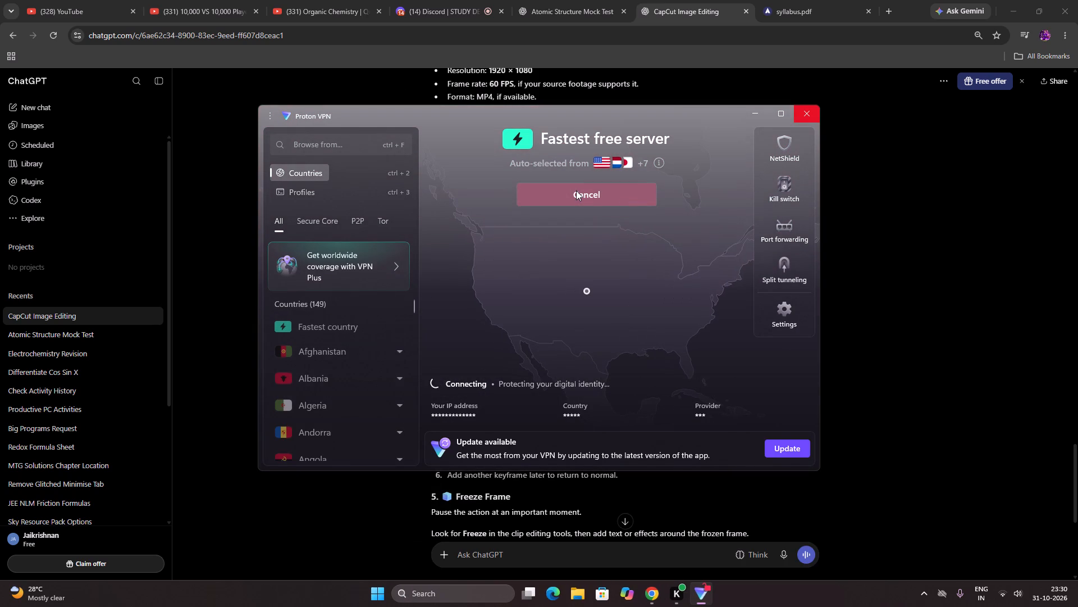
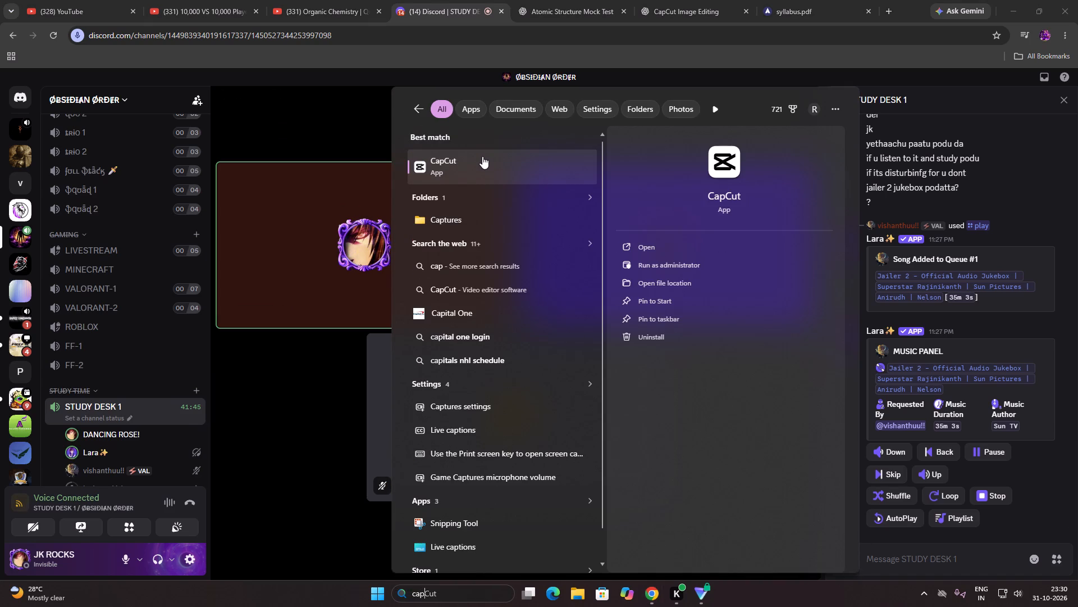
Launch CapCut from the Windows search results.
{"action": "left_click", "coordinate": [482, 156]}
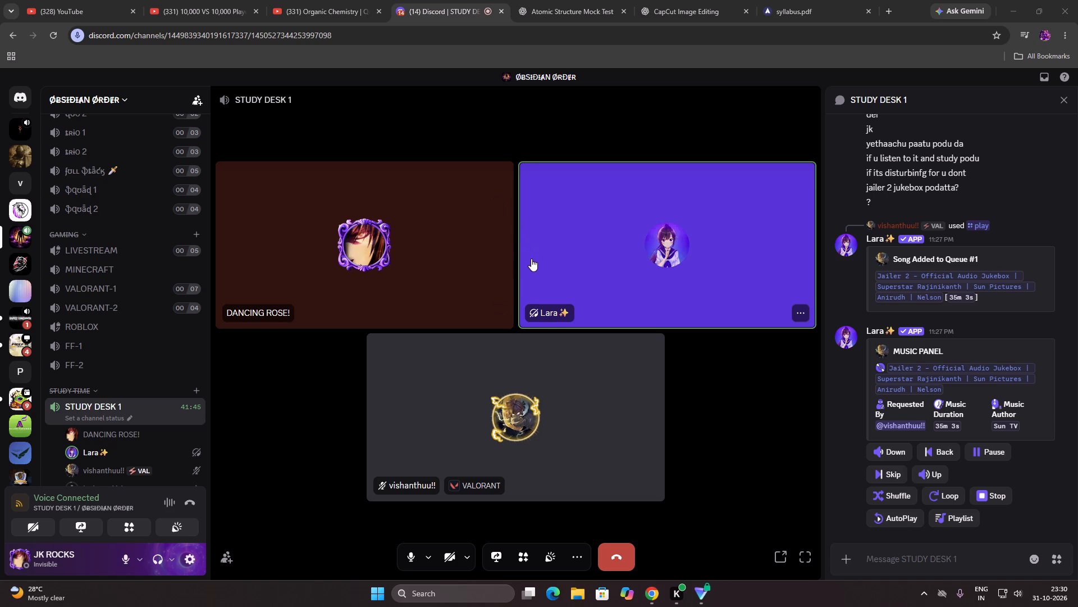
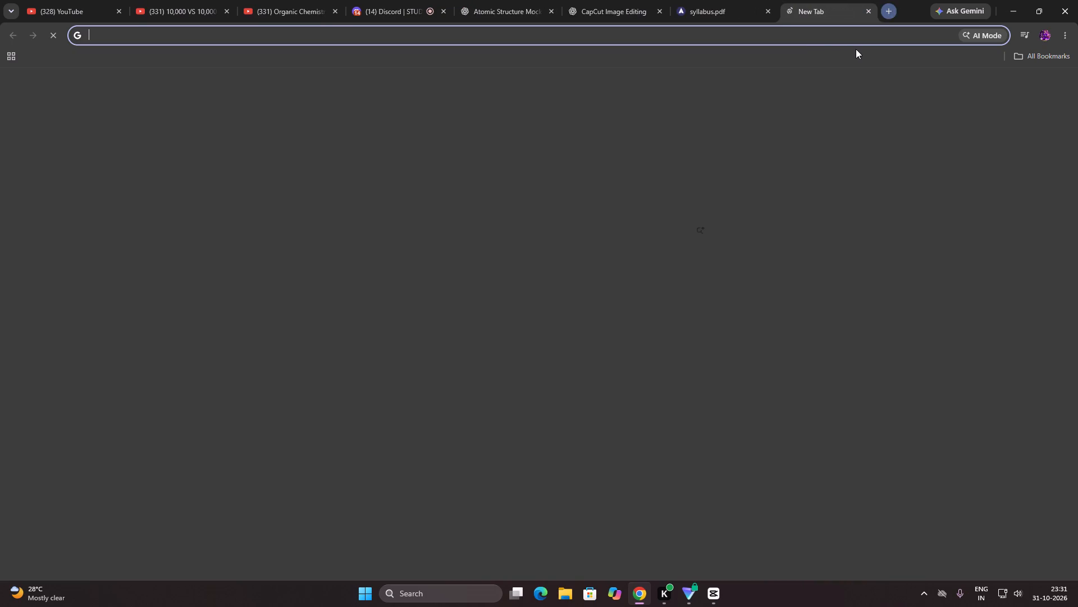
Open instagram.com in the new browser tab.
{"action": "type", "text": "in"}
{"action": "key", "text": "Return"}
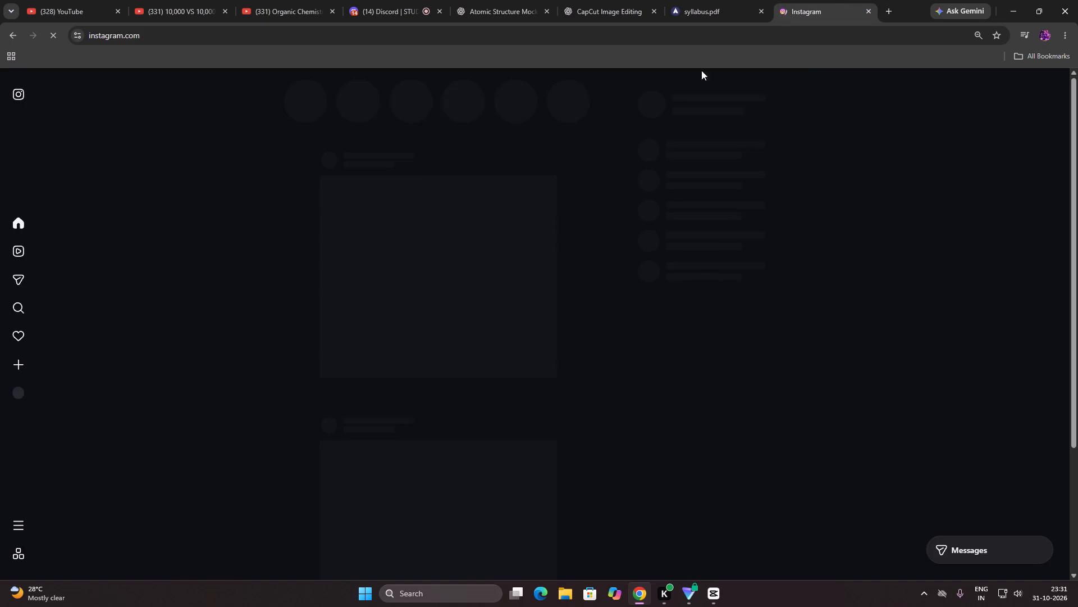
{"action": "left_click", "coordinate": [528, 388]}
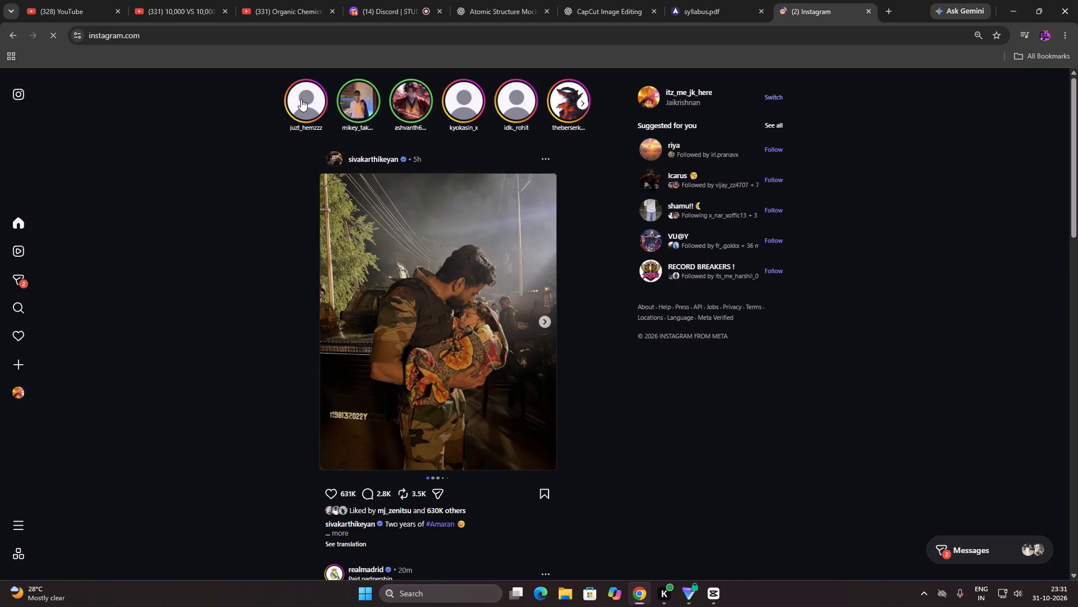
Look through all the slides of sivakarthikeyan's Amaran anniversary post with the video sound turned on.
{"action": "left_click", "coordinate": [543, 317]}
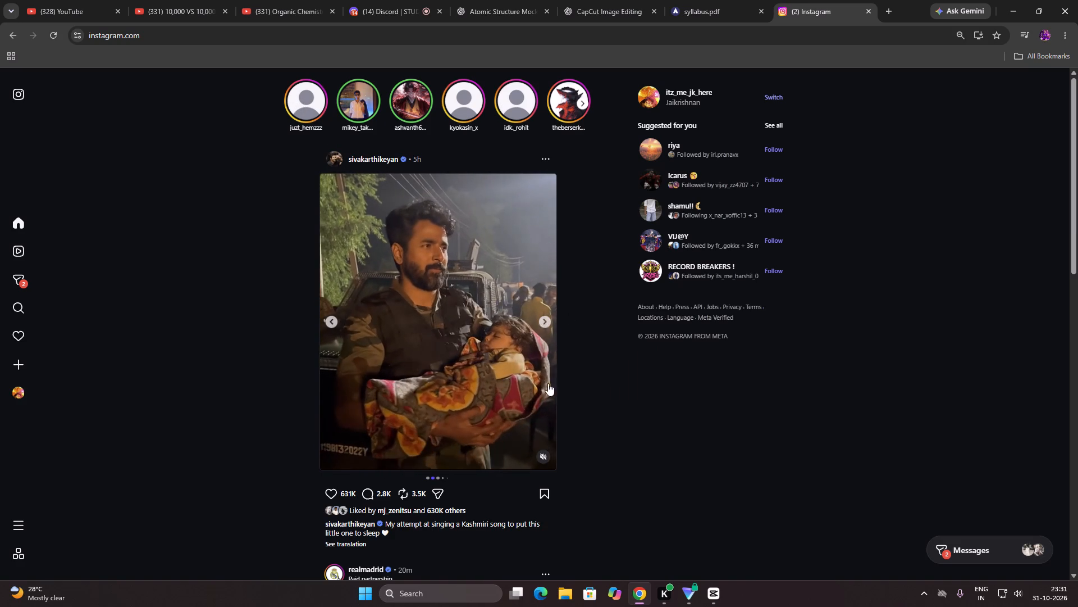
{"action": "left_click", "coordinate": [542, 452]}
{"action": "left_click", "coordinate": [545, 320]}
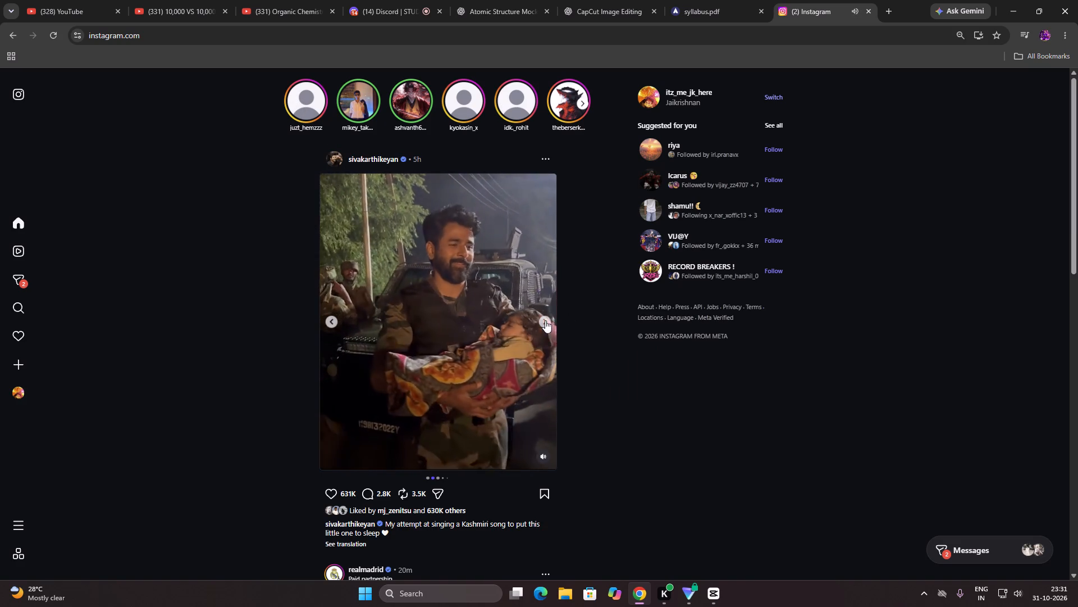
{"action": "left_click", "coordinate": [545, 320]}
{"action": "left_click", "coordinate": [545, 320]}
{"action": "left_click", "coordinate": [545, 320]}
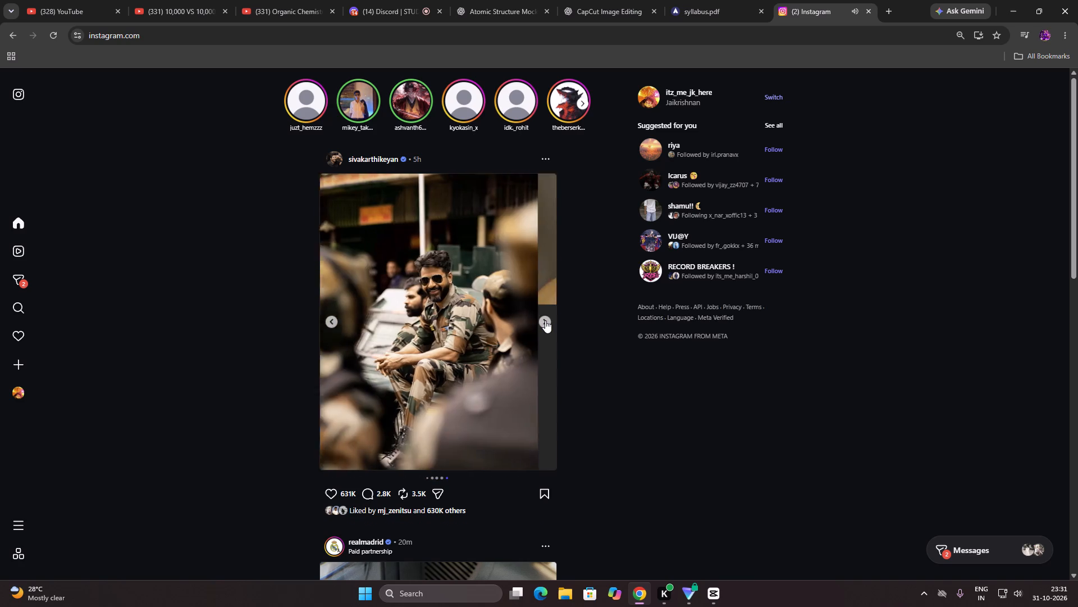
{"action": "left_click", "coordinate": [545, 320]}
{"action": "left_click", "coordinate": [545, 320]}
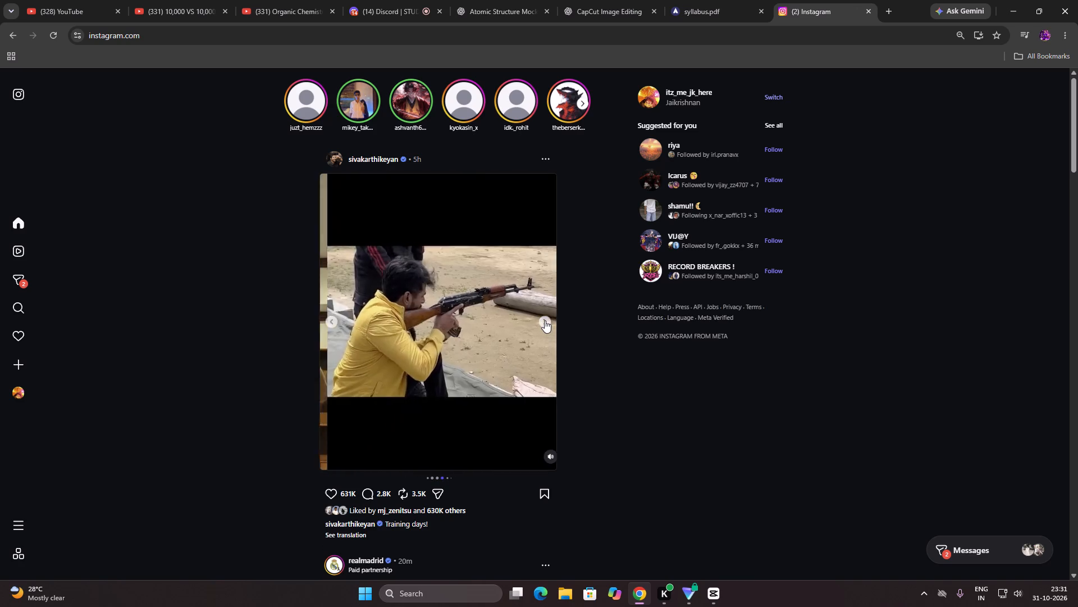
{"action": "left_click", "coordinate": [545, 320]}
{"action": "left_click", "coordinate": [545, 320]}
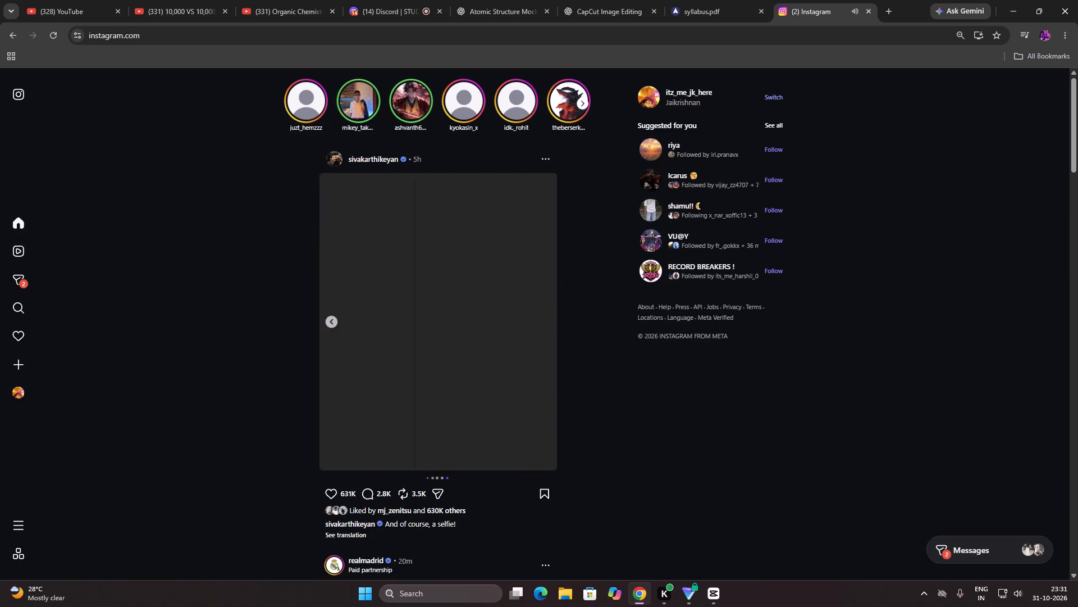
Like sivakarthikeyan's Amaran anniversary post.
{"action": "left_click", "coordinate": [325, 491]}
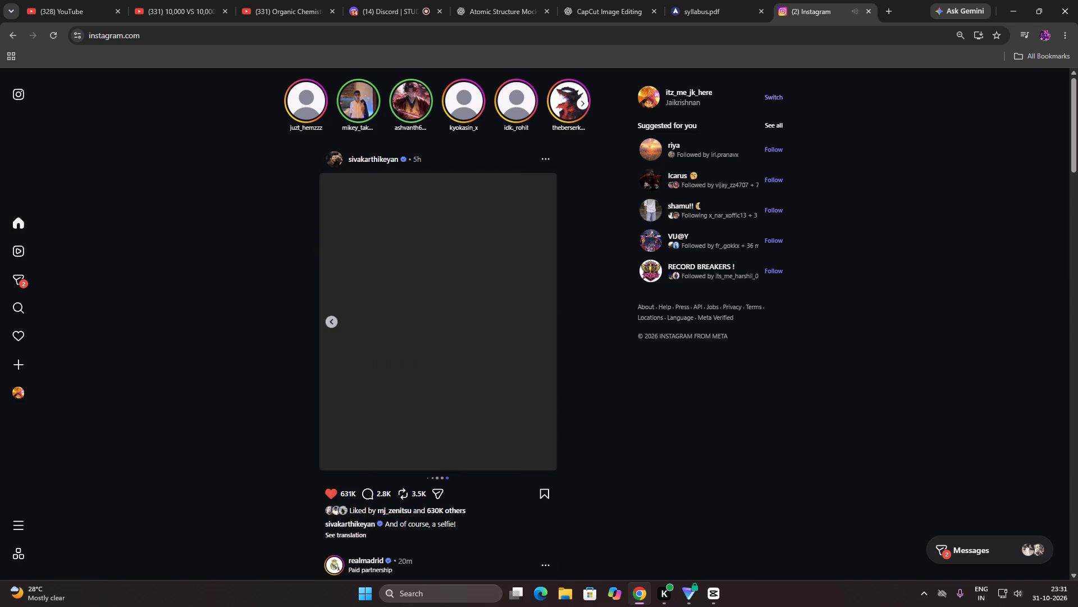
View the first account's stories, advance to the next account's story, and close the story viewer.
{"action": "left_click", "coordinate": [302, 93]}
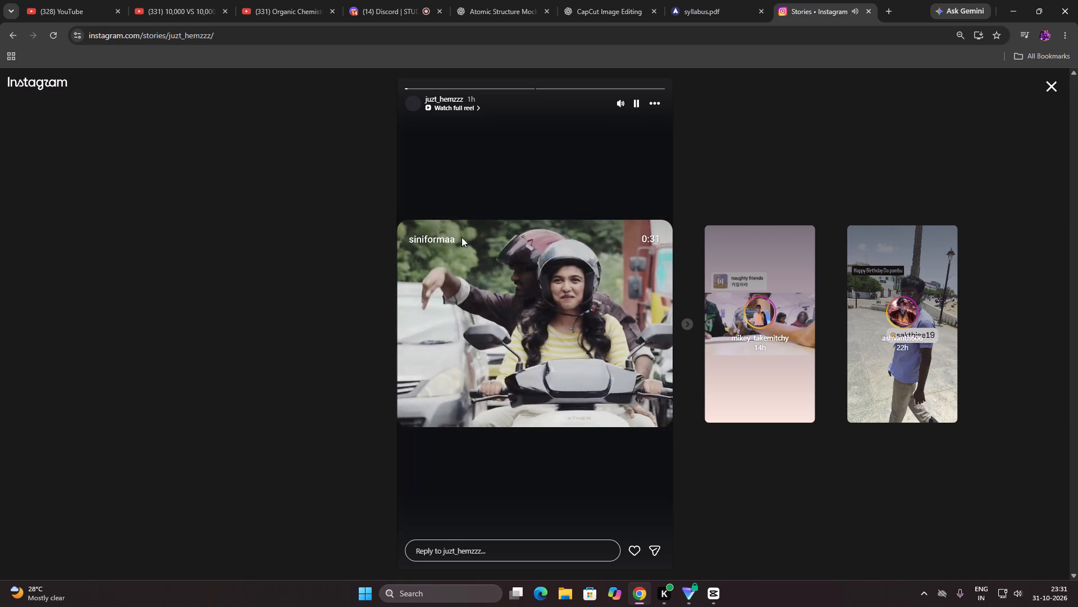
{"action": "left_click", "coordinate": [686, 322]}
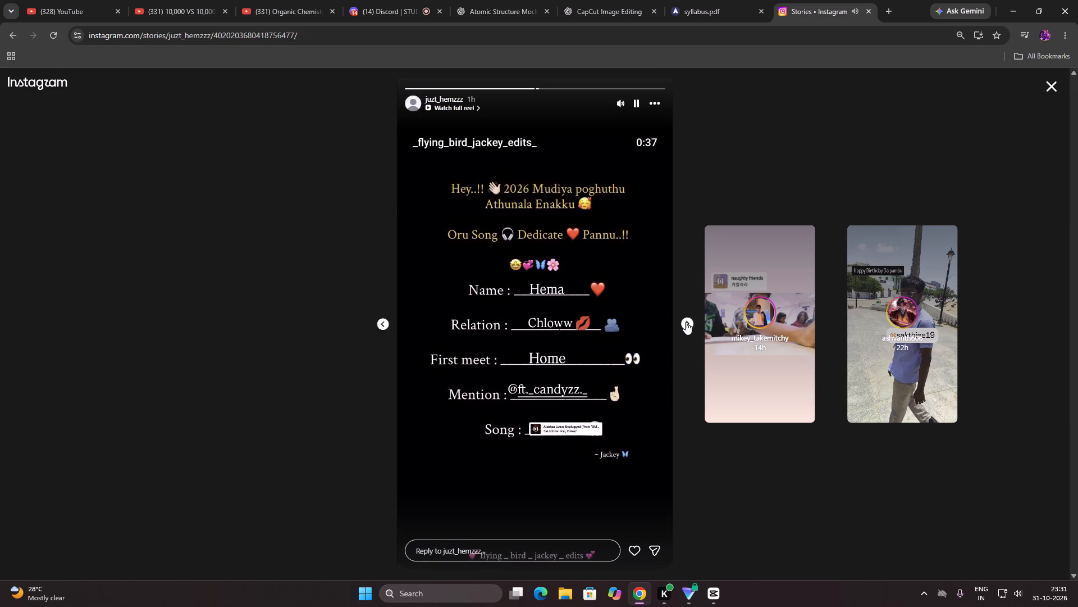
{"action": "left_click", "coordinate": [686, 322]}
{"action": "left_click", "coordinate": [686, 322]}
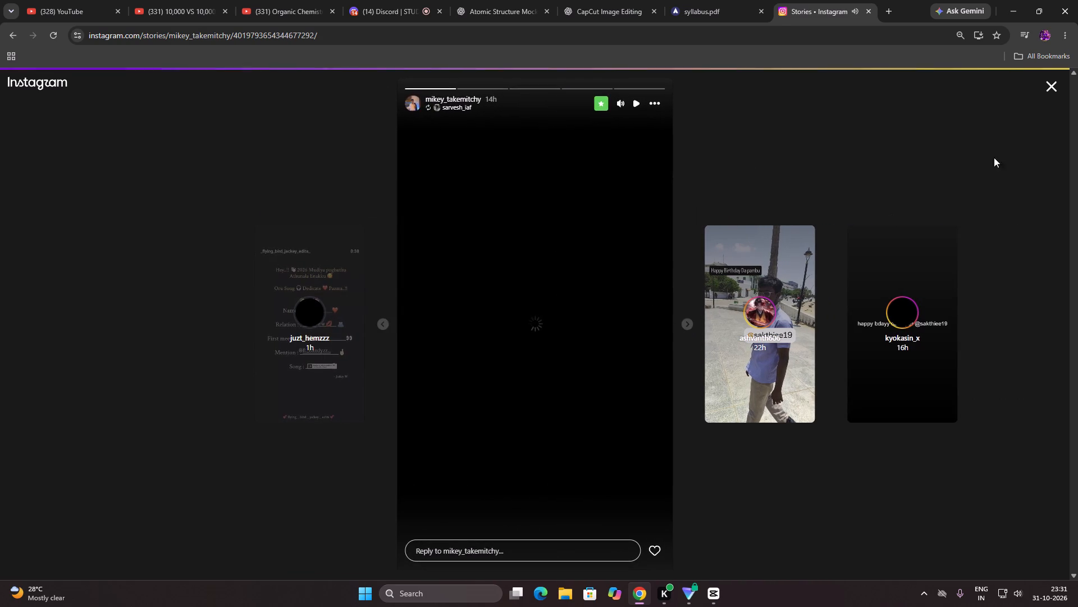
{"action": "left_click", "coordinate": [1054, 84]}
Open the Instagram direct messages inbox.
{"action": "left_click", "coordinate": [17, 280]}
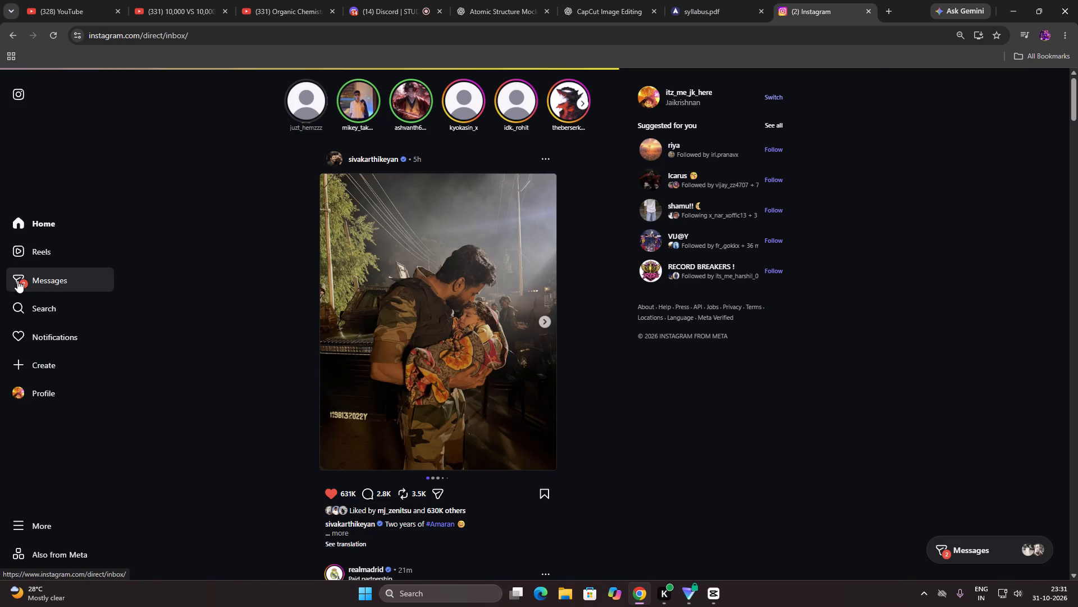
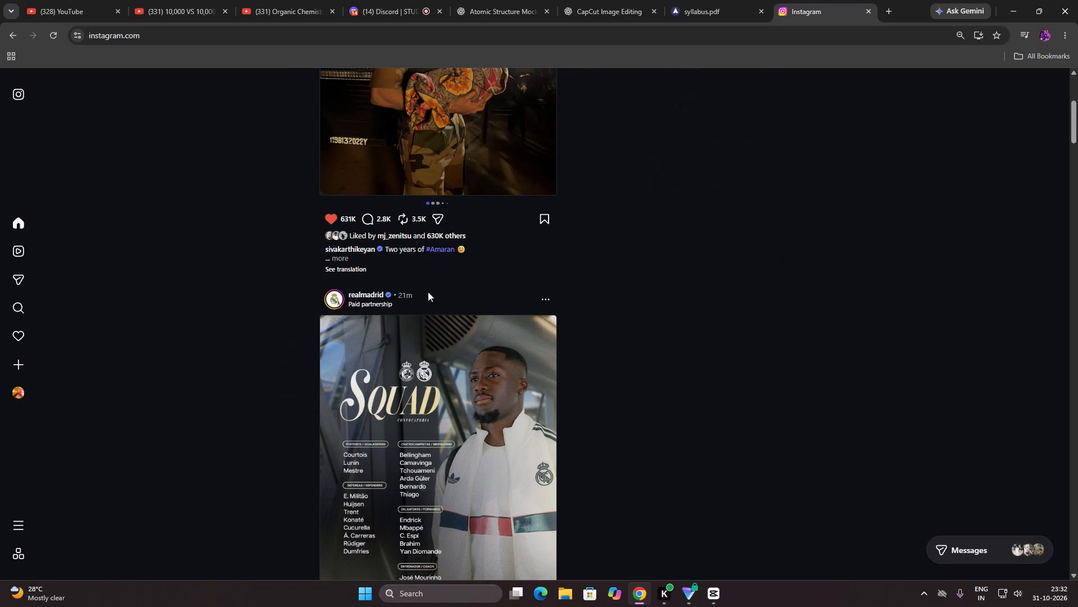
Search Instagram for "screa" and open the scream_vlr profile.
{"action": "left_click", "coordinate": [26, 309]}
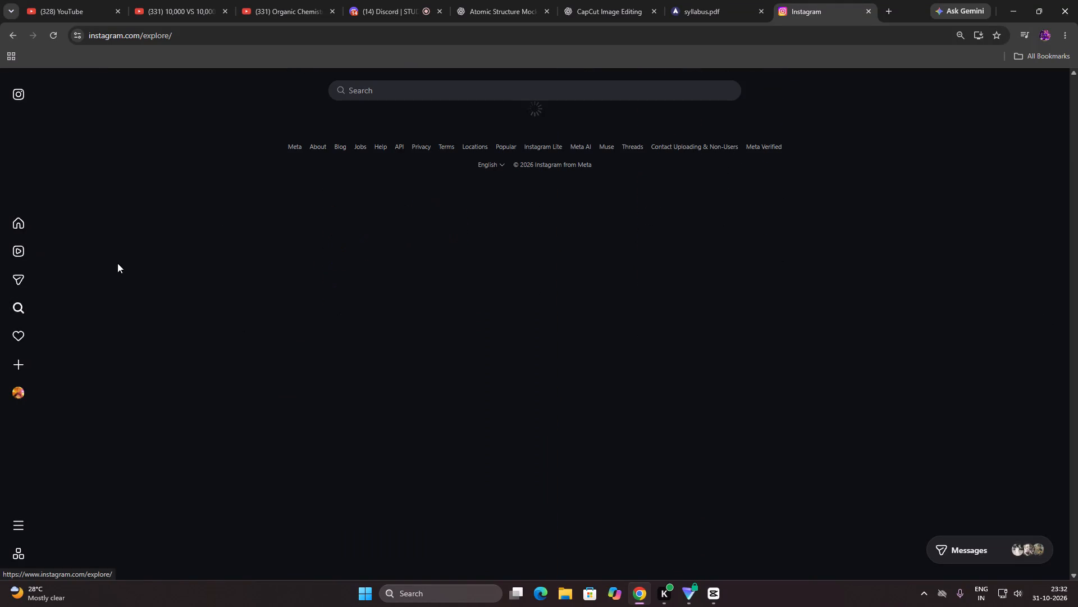
{"action": "left_click", "coordinate": [376, 90]}
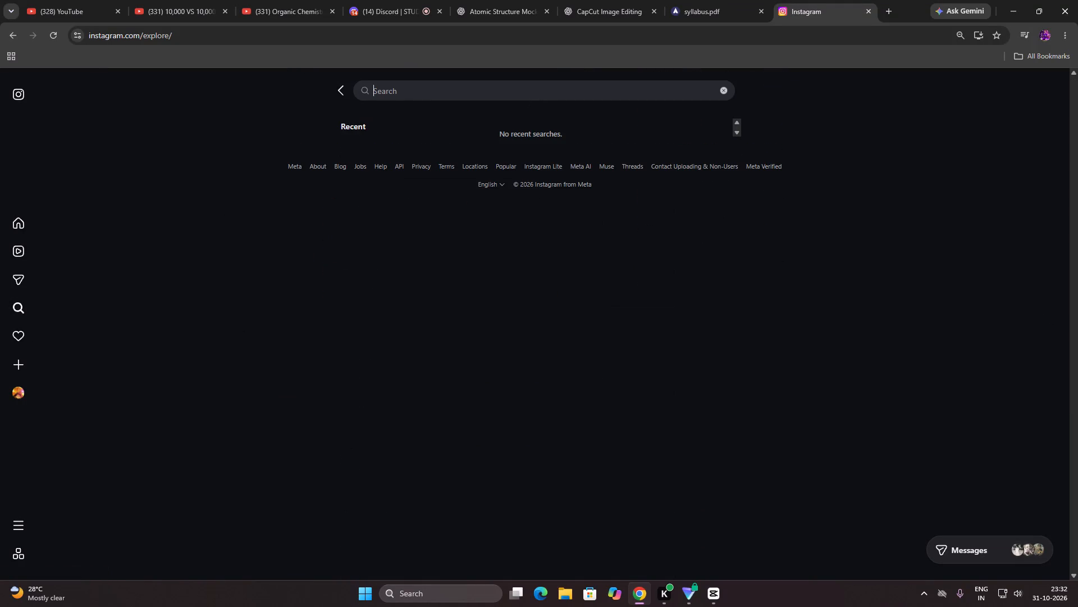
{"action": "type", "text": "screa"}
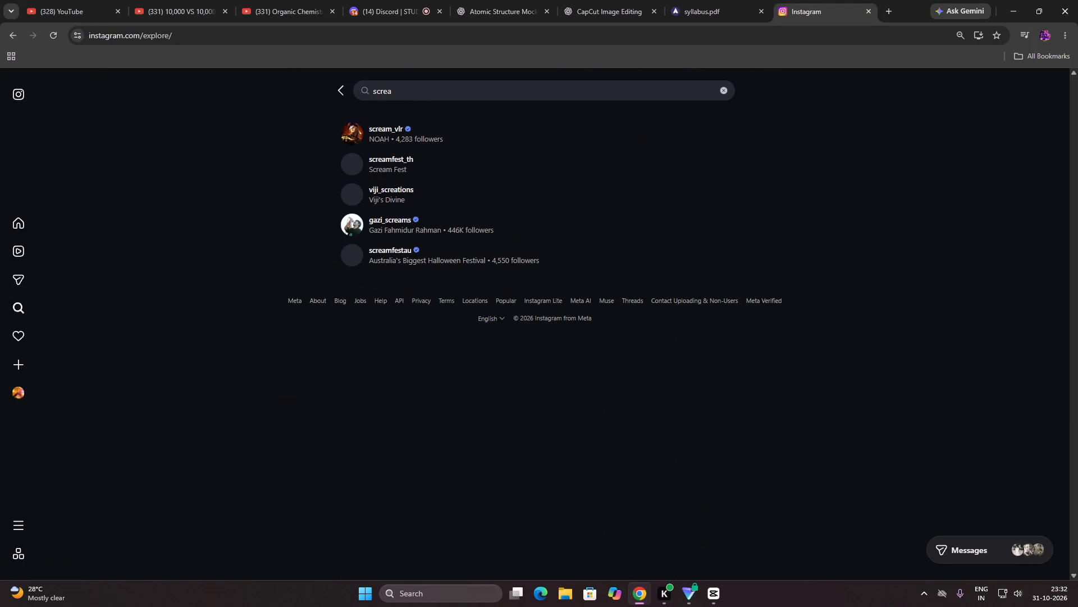
{"action": "left_click", "coordinate": [471, 138]}
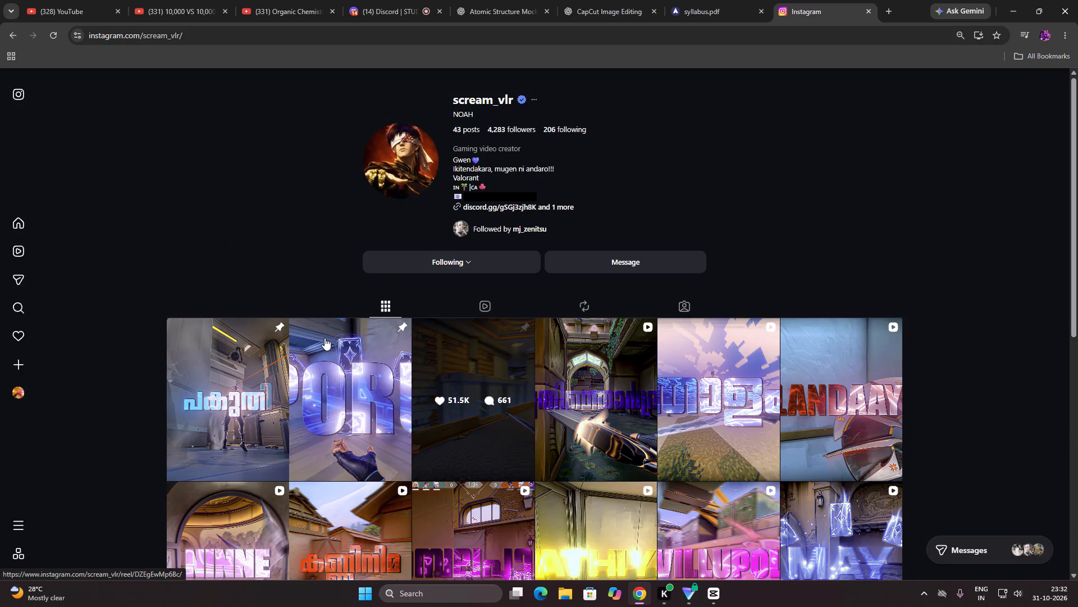
Watch the three pinned Valorant edits on the scream_vlr profile: Kurumbathi Chundari, Ariyathe Ariyathe and Othaiyadi Pathayila.
{"action": "left_click", "coordinate": [357, 349]}
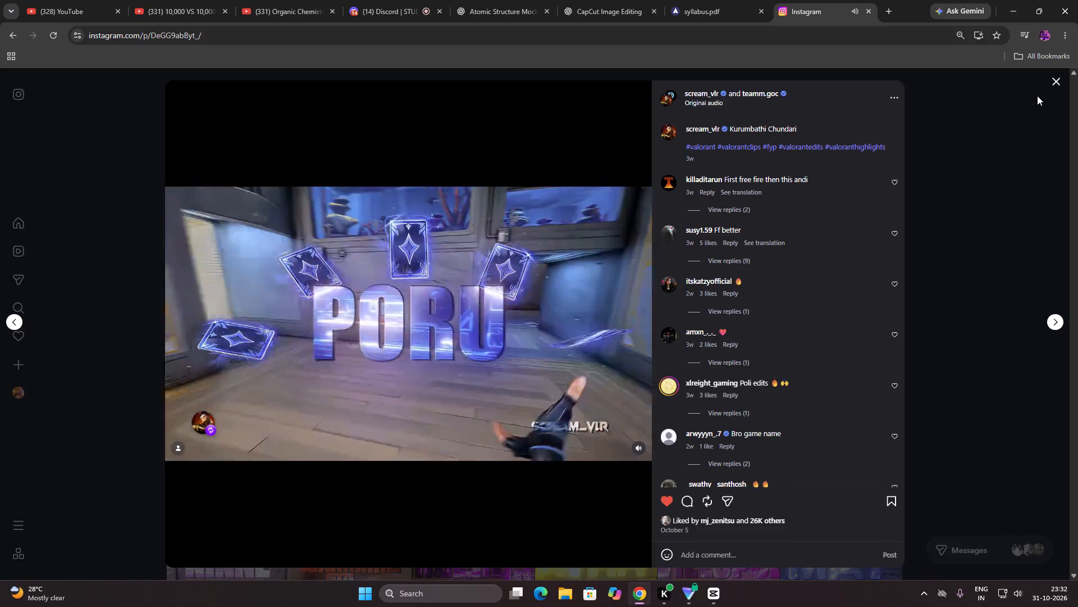
{"action": "left_click", "coordinate": [1056, 79]}
{"action": "left_click", "coordinate": [256, 366]}
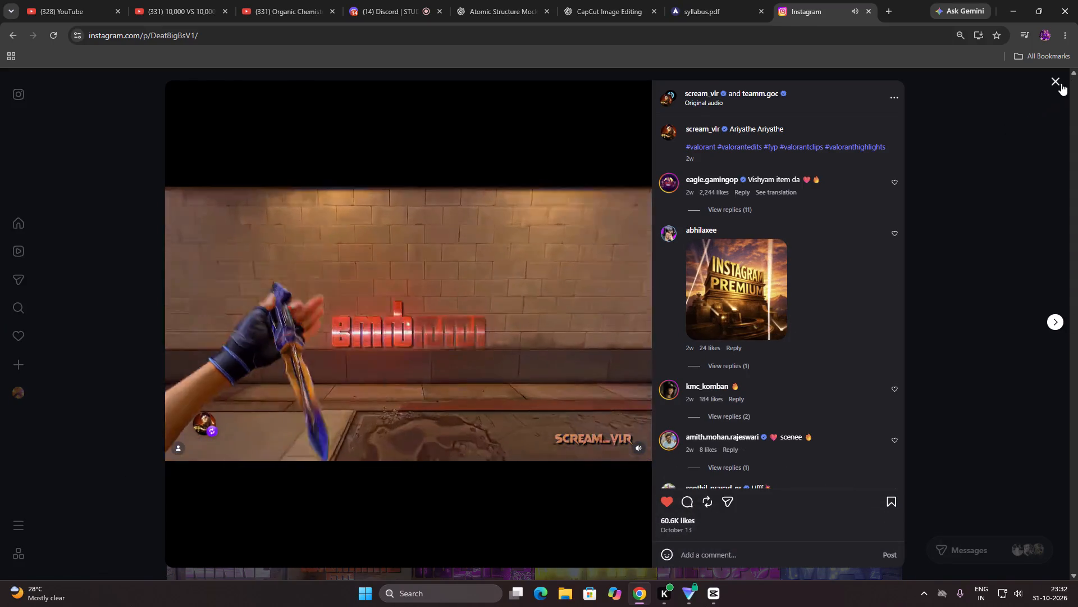
{"action": "left_click", "coordinate": [1057, 83]}
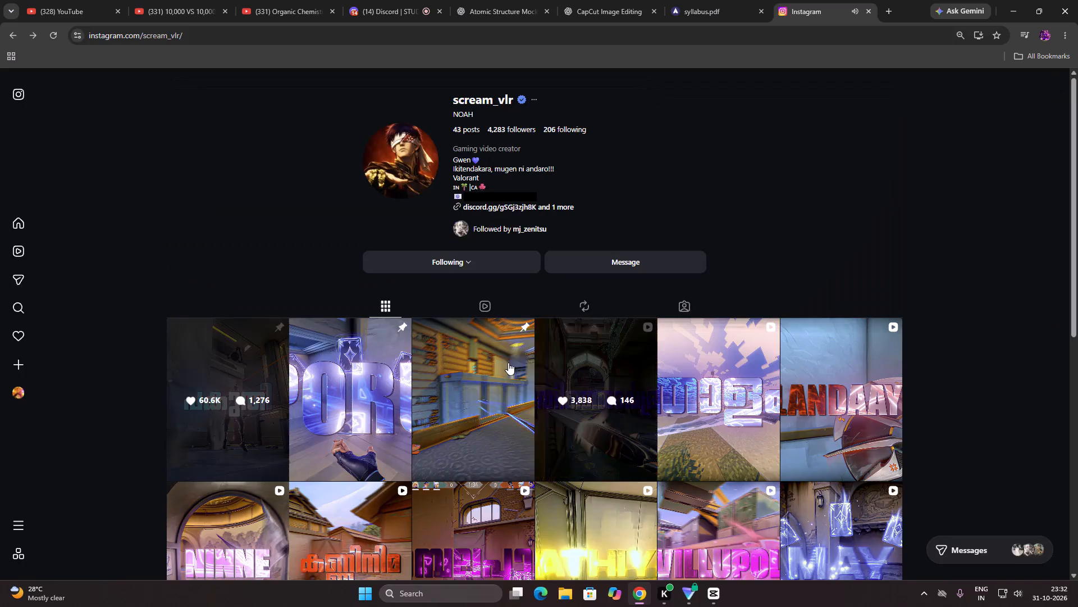
{"action": "left_click", "coordinate": [497, 364]}
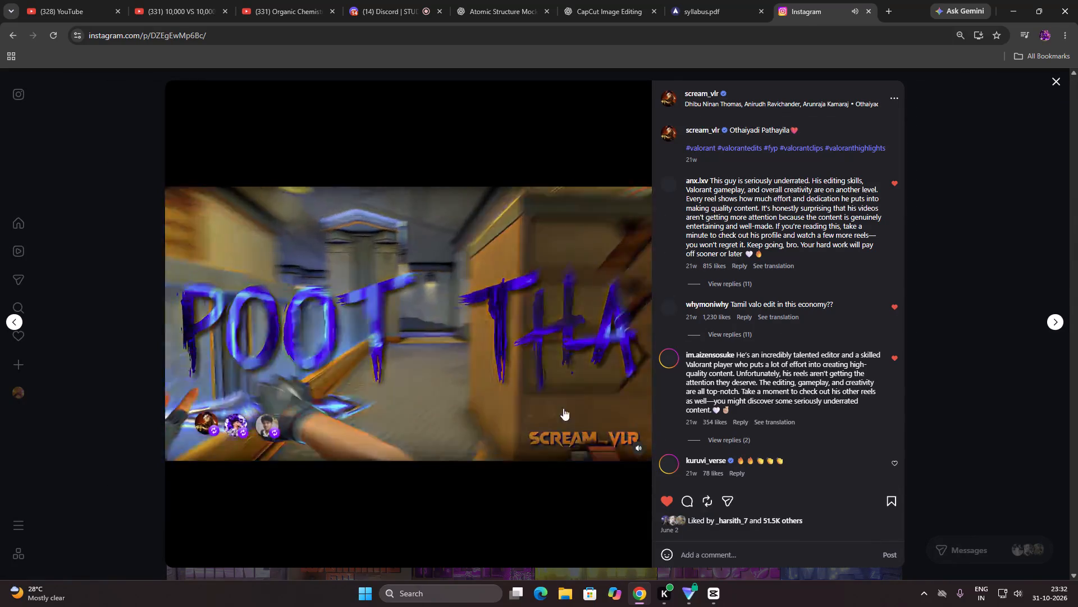
Open the list of accounts that liked the Othaiyadi Pathayila reel.
{"action": "left_click", "coordinate": [788, 520]}
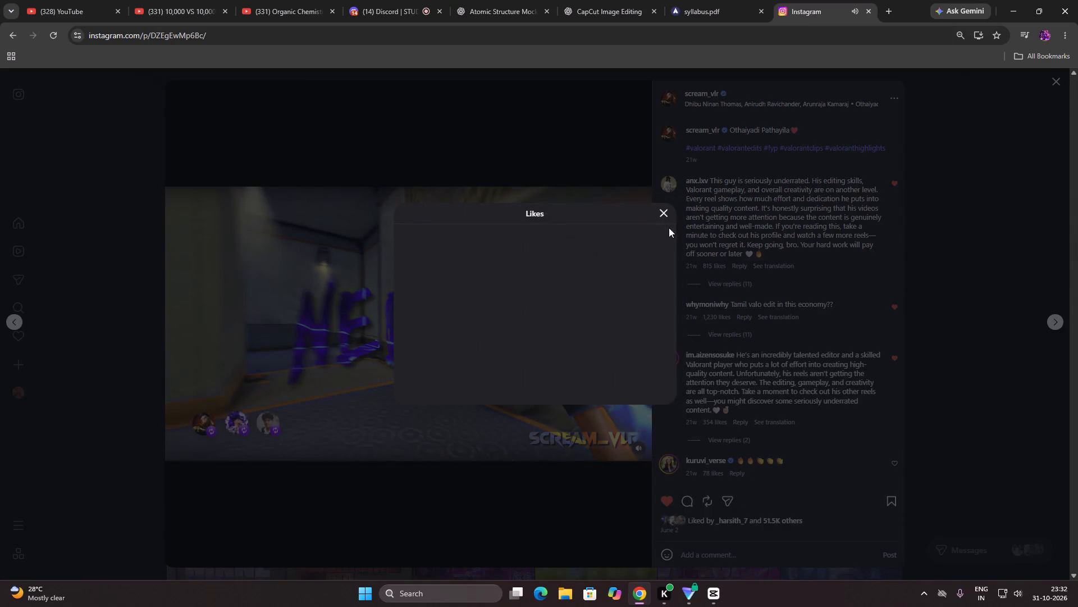
Look through the list of accounts that liked the open scream_vlr post, and close the post.
{"action": "scroll", "coordinate": [616, 272], "scroll_direction": "down", "scroll_amount": 3}
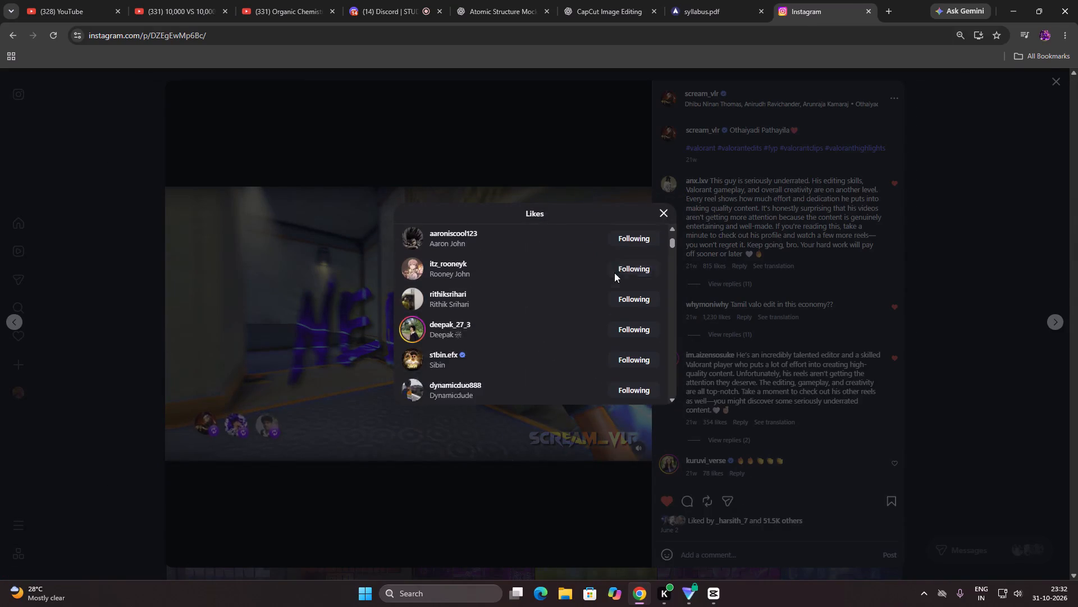
{"action": "scroll", "coordinate": [614, 273], "scroll_direction": "down", "scroll_amount": 1}
{"action": "left_click", "coordinate": [1048, 80]}
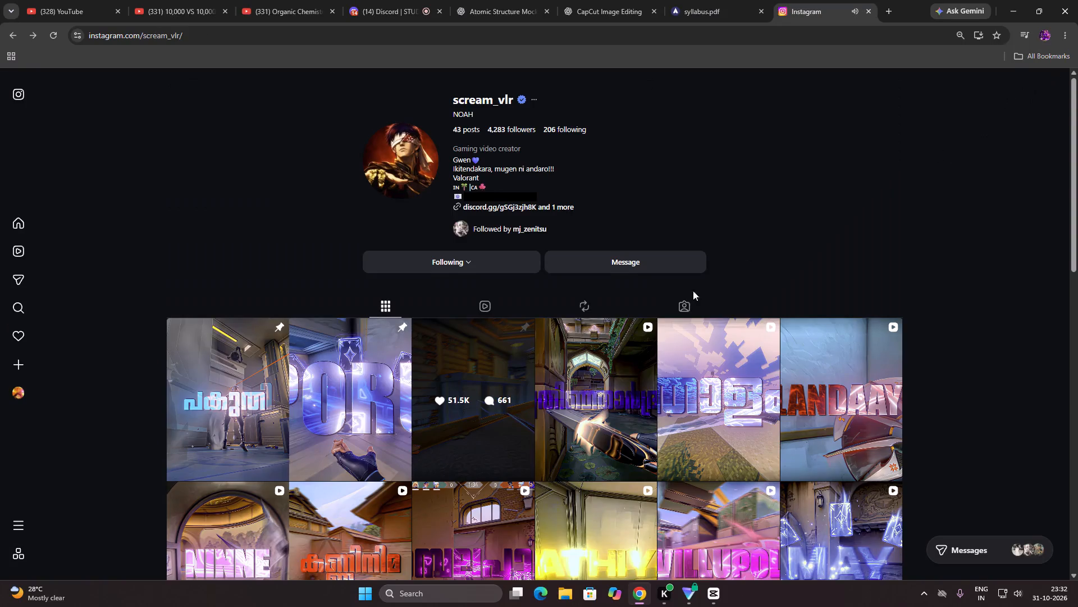
Open the "One Side Love | Valorant" reel from the scream_vlr profile grid to watch it.
{"action": "scroll", "coordinate": [663, 308], "scroll_direction": "down", "scroll_amount": 2}
{"action": "left_click", "coordinate": [510, 429]}
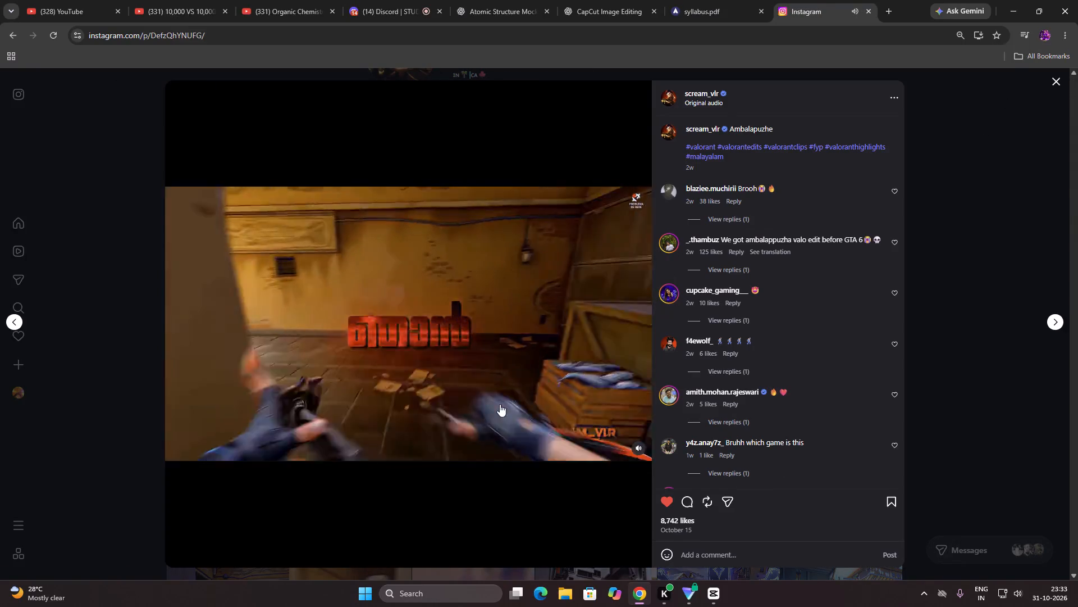
Show the reply to the comment asking which game this is, look through the reel's comments, and close the reel.
{"action": "left_click", "coordinate": [724, 476]}
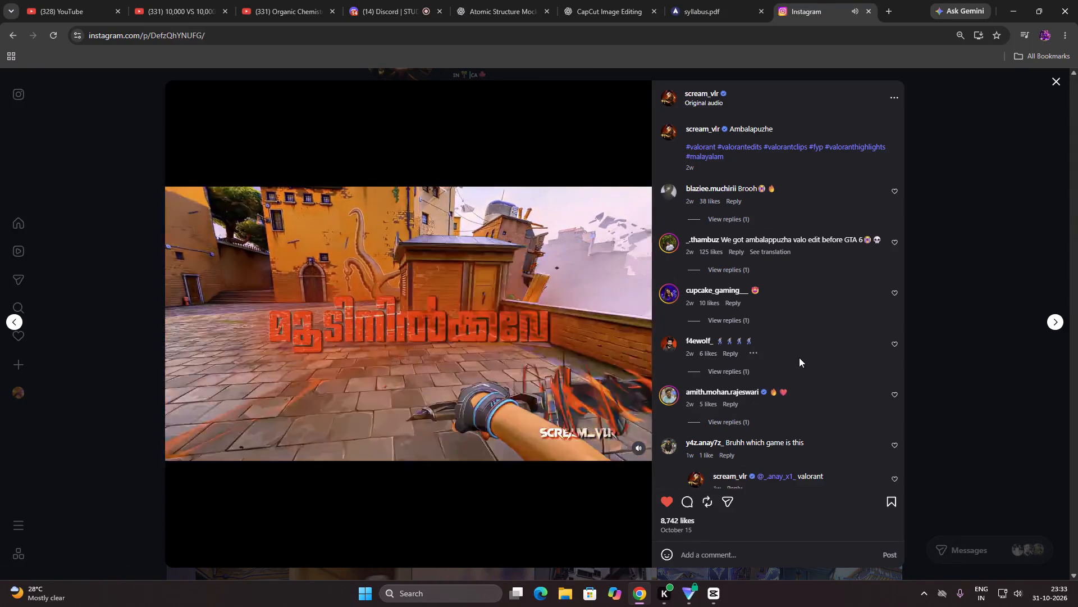
{"action": "scroll", "coordinate": [799, 357], "scroll_direction": "down", "scroll_amount": 1}
{"action": "scroll", "coordinate": [799, 357], "scroll_direction": "up", "scroll_amount": 1}
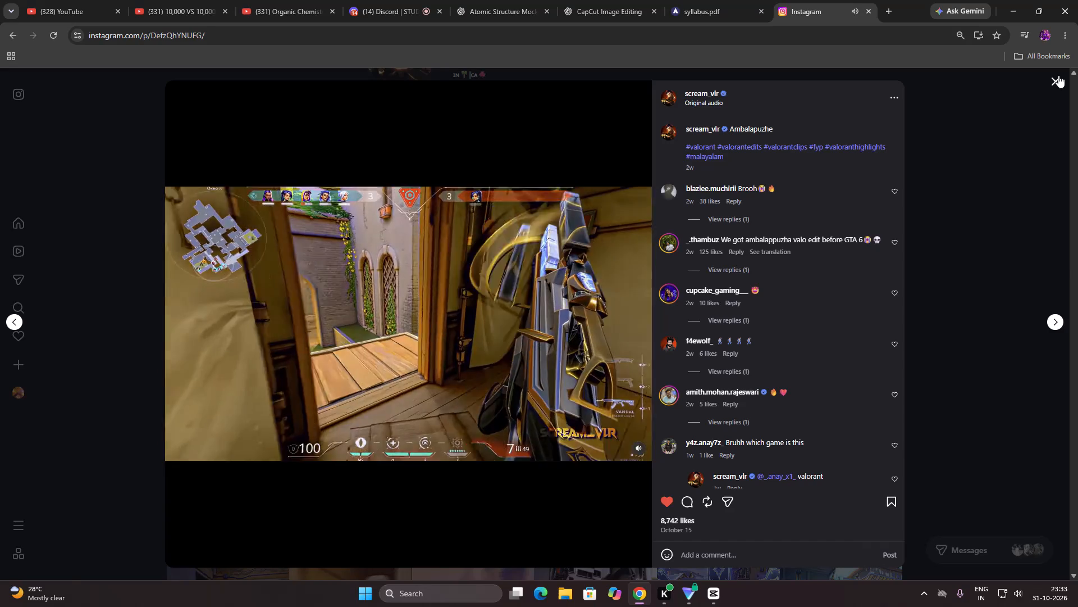
{"action": "left_click", "coordinate": [1058, 75]}
{"action": "scroll", "coordinate": [366, 425], "scroll_direction": "down", "scroll_amount": 1}
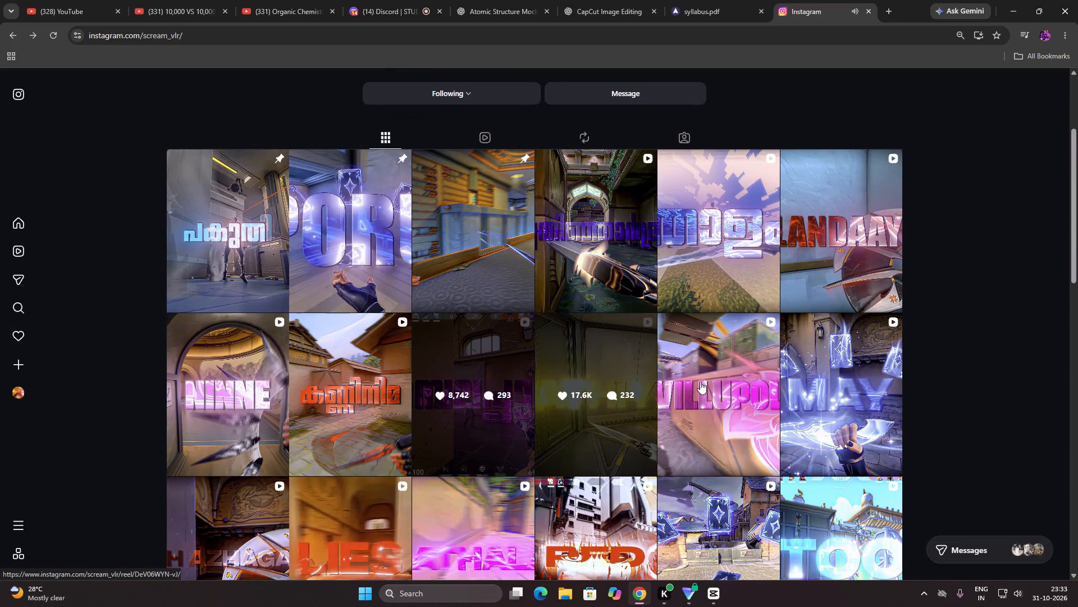
{"action": "scroll", "coordinate": [700, 382], "scroll_direction": "down", "scroll_amount": 2}
{"action": "left_click", "coordinate": [257, 451]}
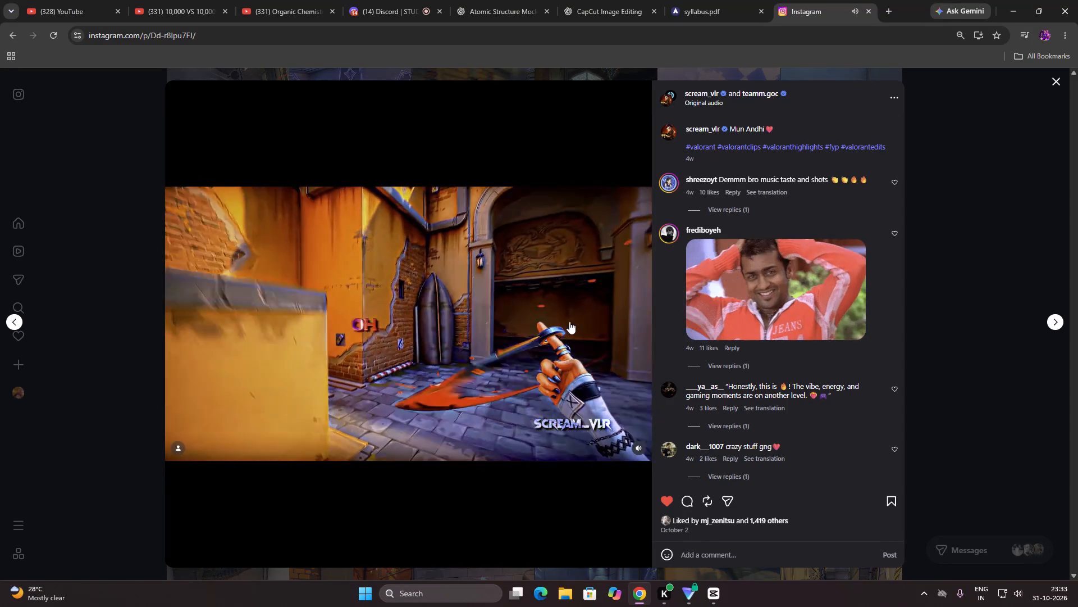
{"action": "left_click", "coordinate": [1056, 80]}
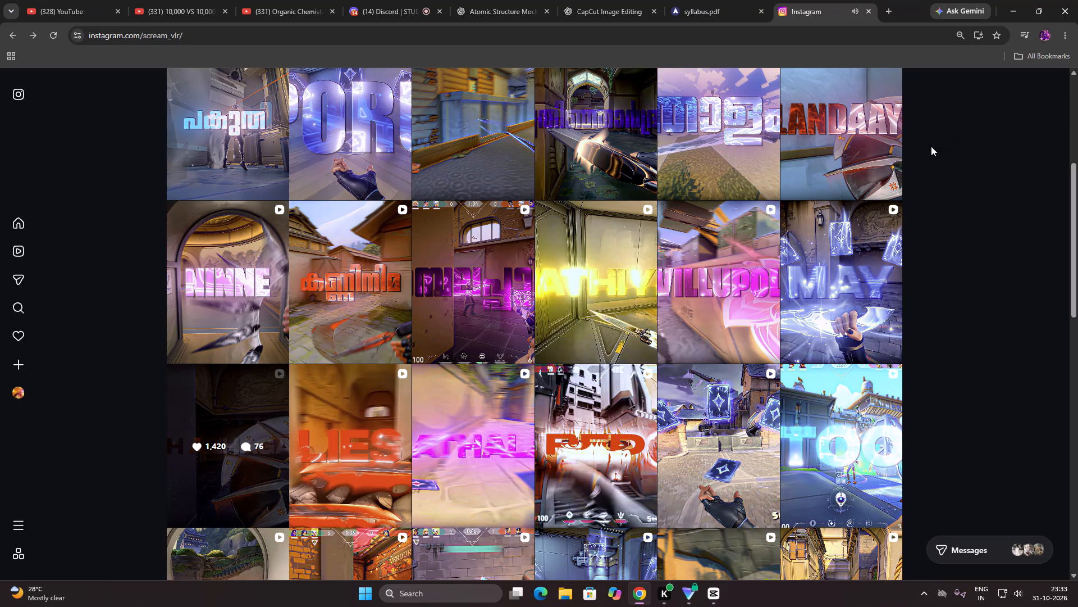
Reopen the "Mun Andhi" reel from the profile grid and bring up its sharing options.
{"action": "left_click", "coordinate": [234, 419]}
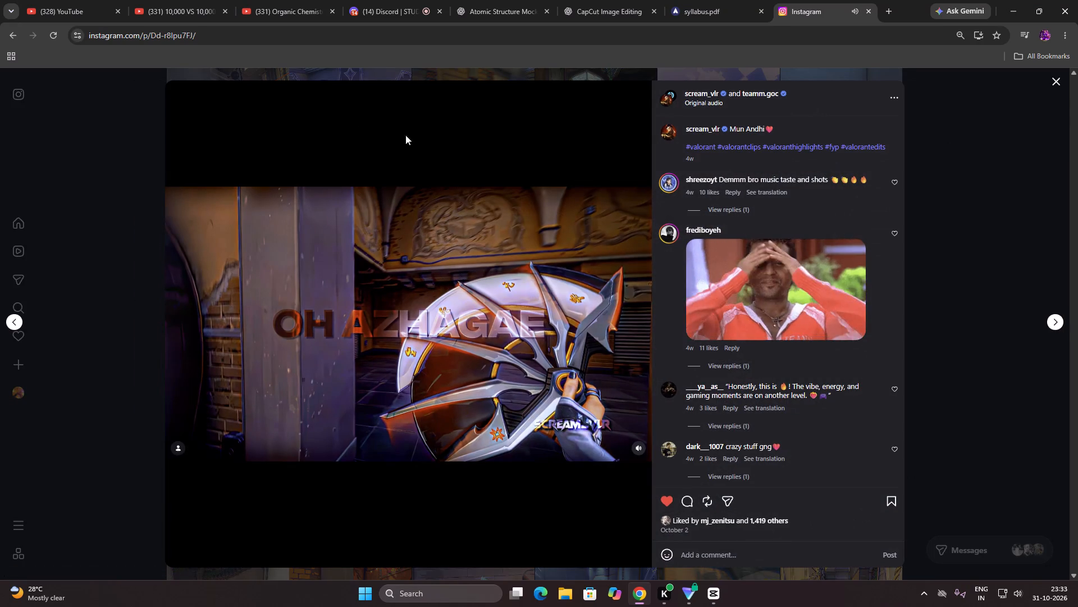
{"action": "left_click", "coordinate": [729, 502]}
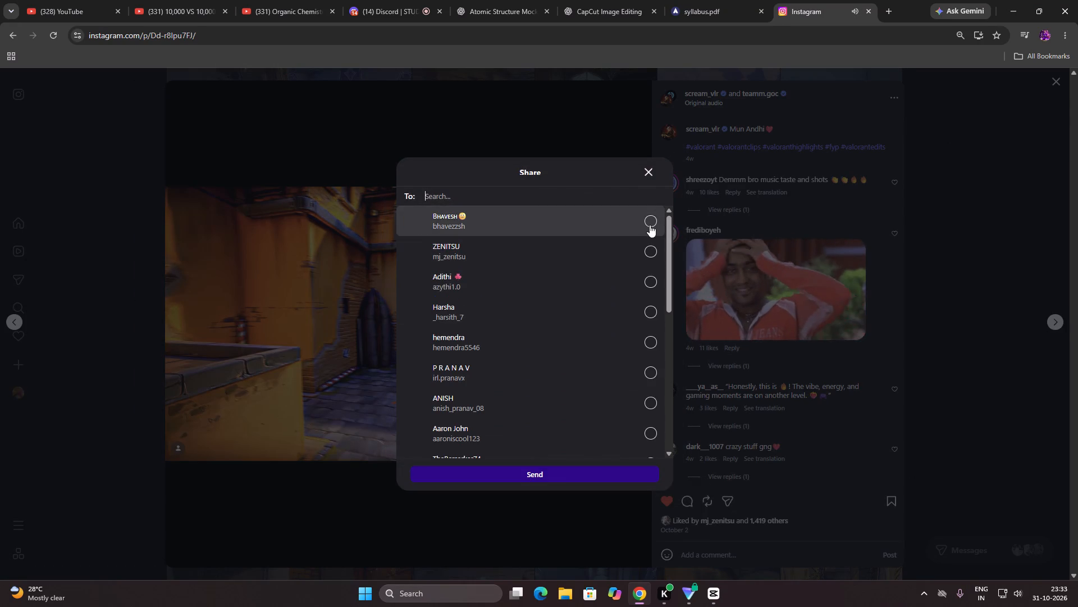
{"action": "left_click", "coordinate": [648, 170]}
{"action": "left_click", "coordinate": [728, 509]}
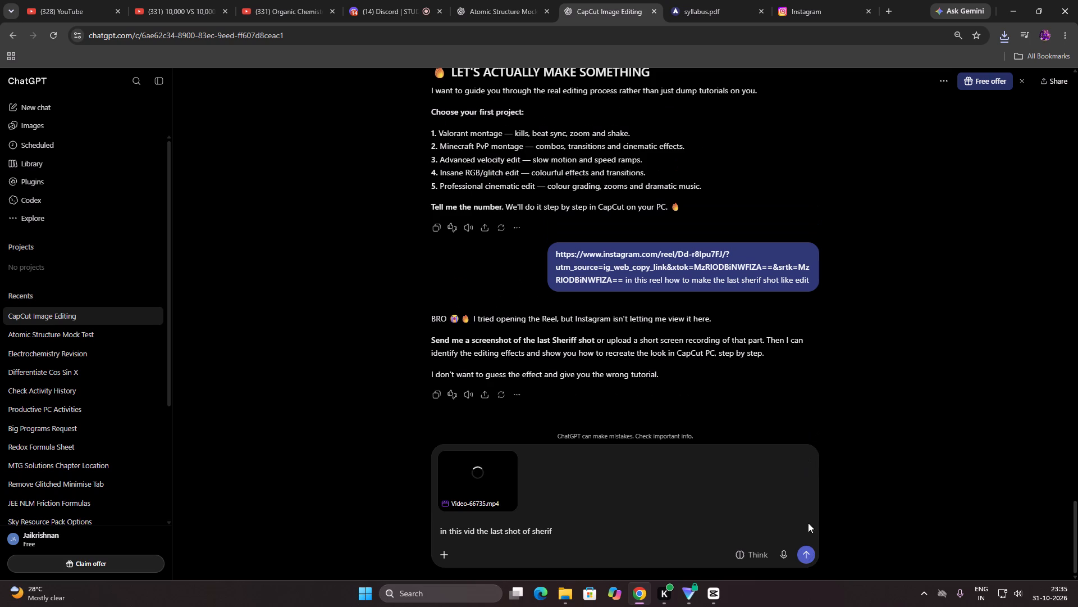
Submit the ChatGPT message about the last Sheriff shot with Video-66735.mp4 attached.
{"action": "left_click", "coordinate": [802, 554]}
On Instagram, leave the "Mun Andhi" reel and watch scream_vlr's oldest grid reel, "STAY WITH ME | VALORANT", closing it when done.
{"action": "left_click", "coordinate": [778, 0]}
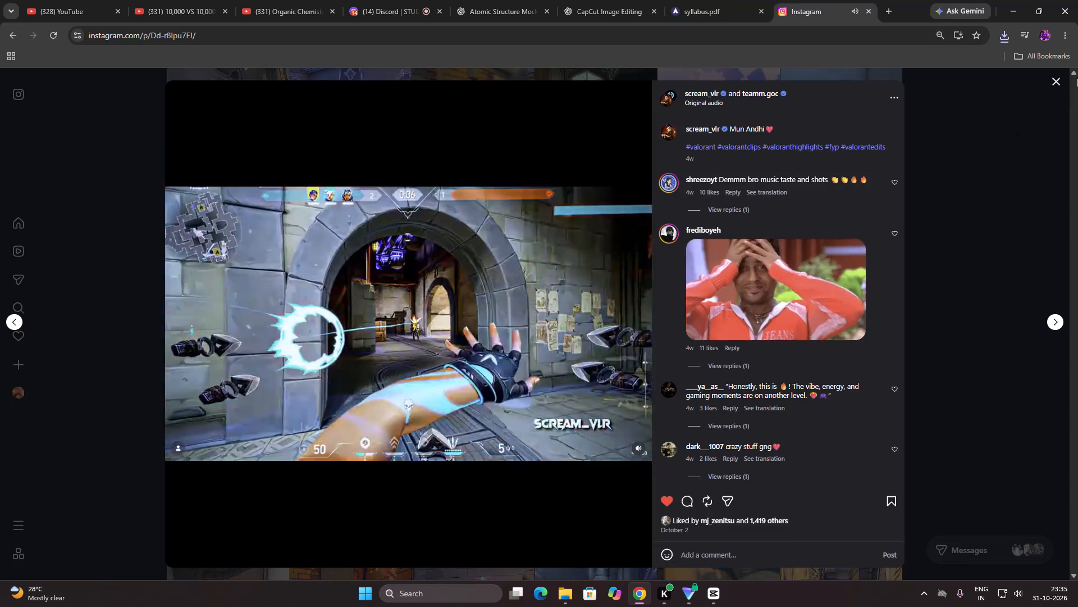
{"action": "left_click", "coordinate": [1061, 79]}
{"action": "scroll", "coordinate": [711, 269], "scroll_direction": "down", "scroll_amount": 1}
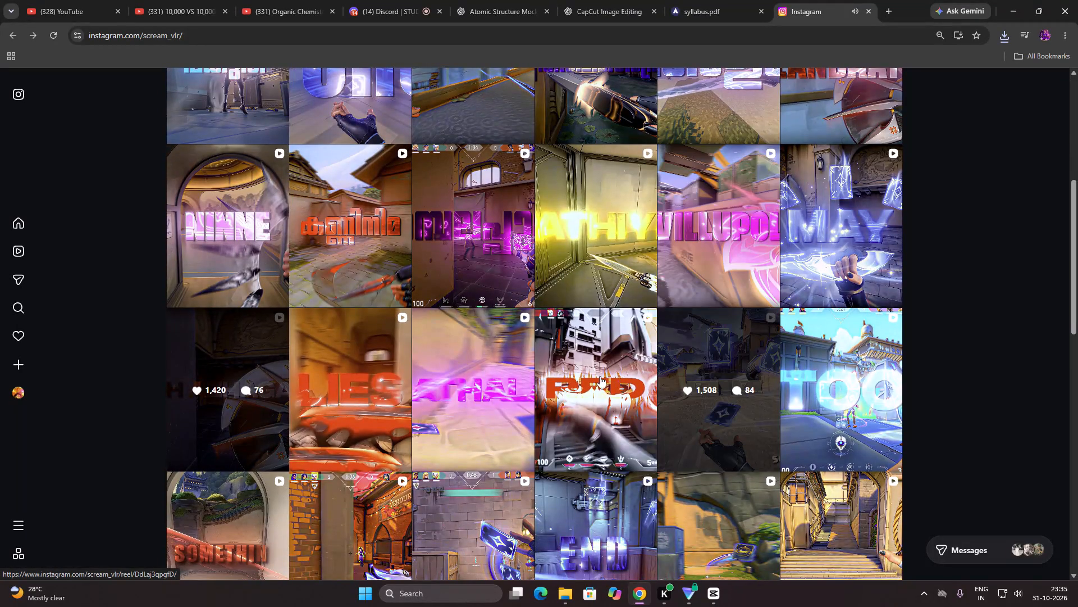
{"action": "scroll", "coordinate": [589, 377], "scroll_direction": "down", "scroll_amount": 15}
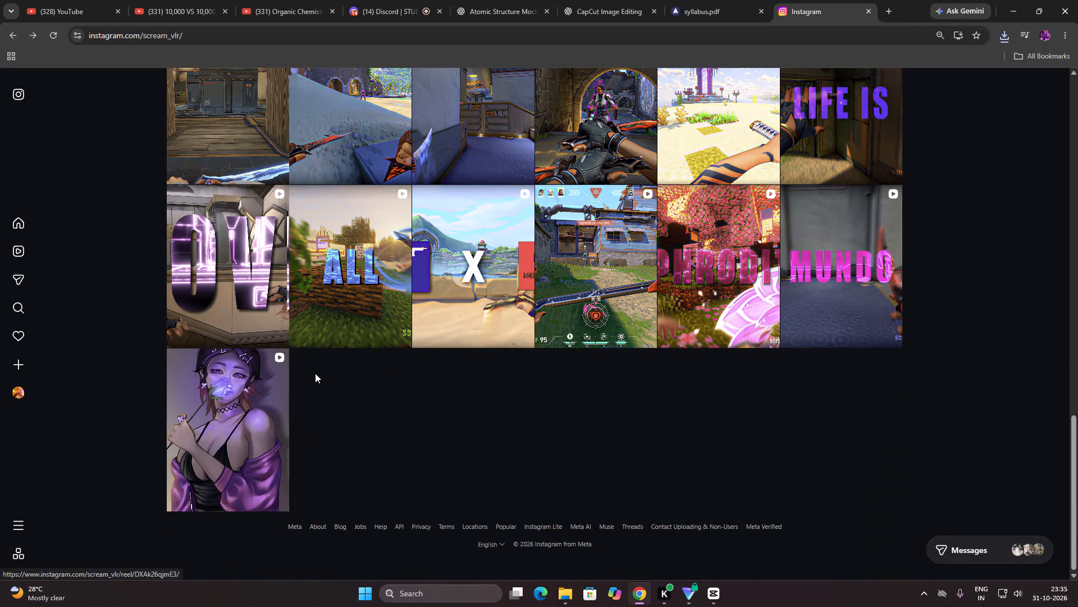
{"action": "left_click", "coordinate": [273, 379]}
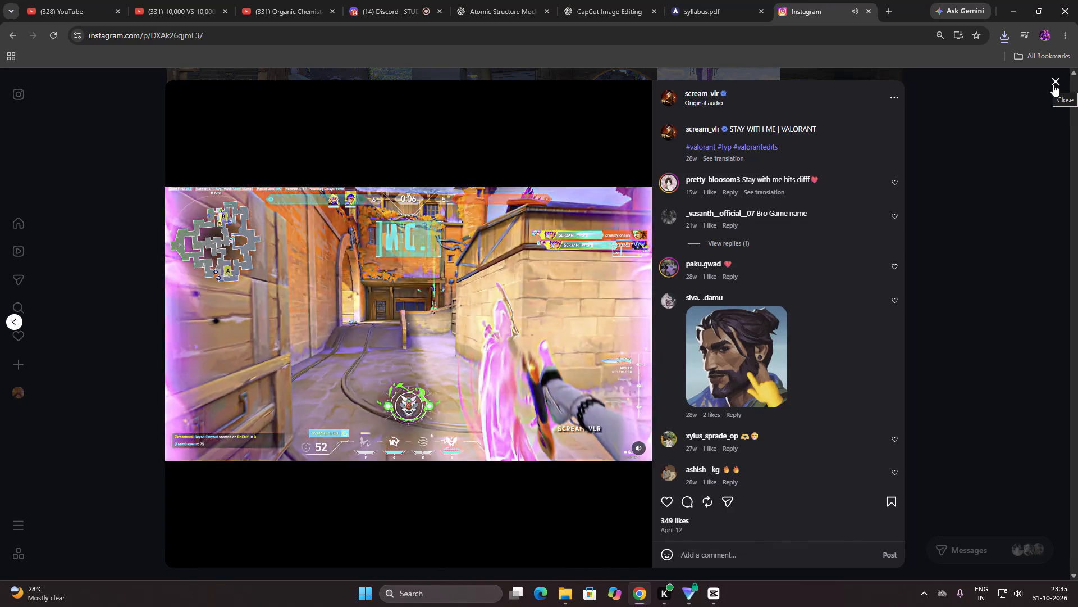
{"action": "left_click", "coordinate": [1053, 84]}
{"action": "left_click", "coordinate": [871, 242]}
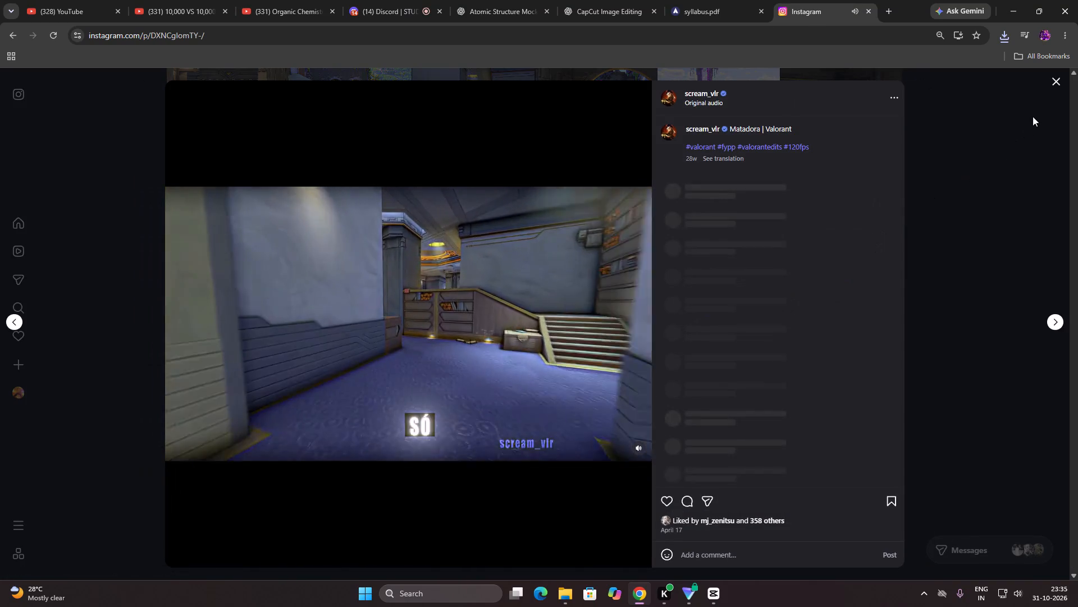
{"action": "left_click", "coordinate": [1058, 80]}
{"action": "scroll", "coordinate": [868, 205], "scroll_direction": "up", "scroll_amount": 3}
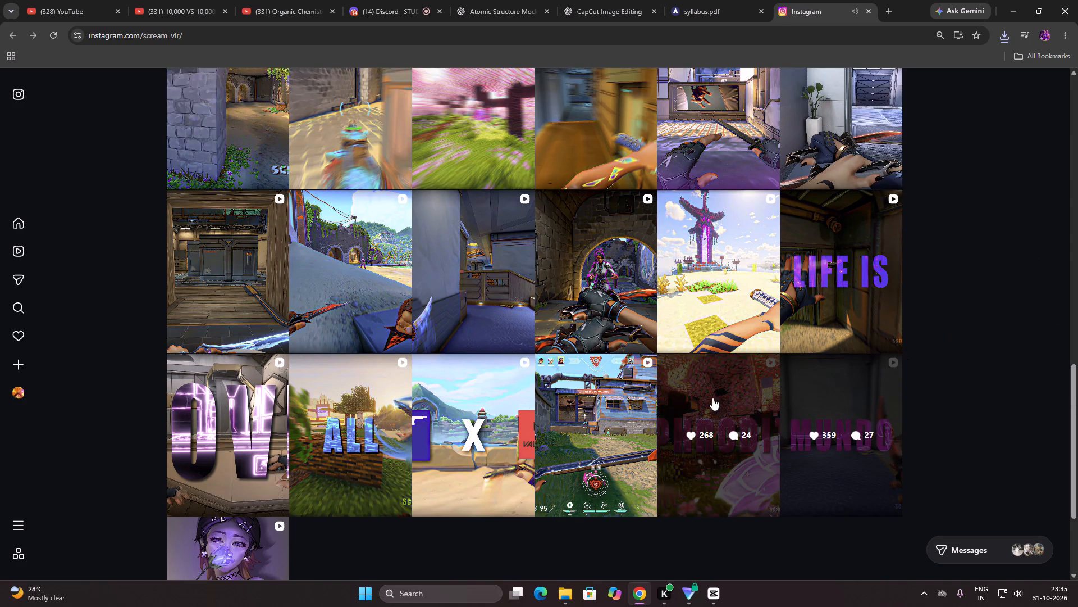
{"action": "left_click", "coordinate": [605, 401]}
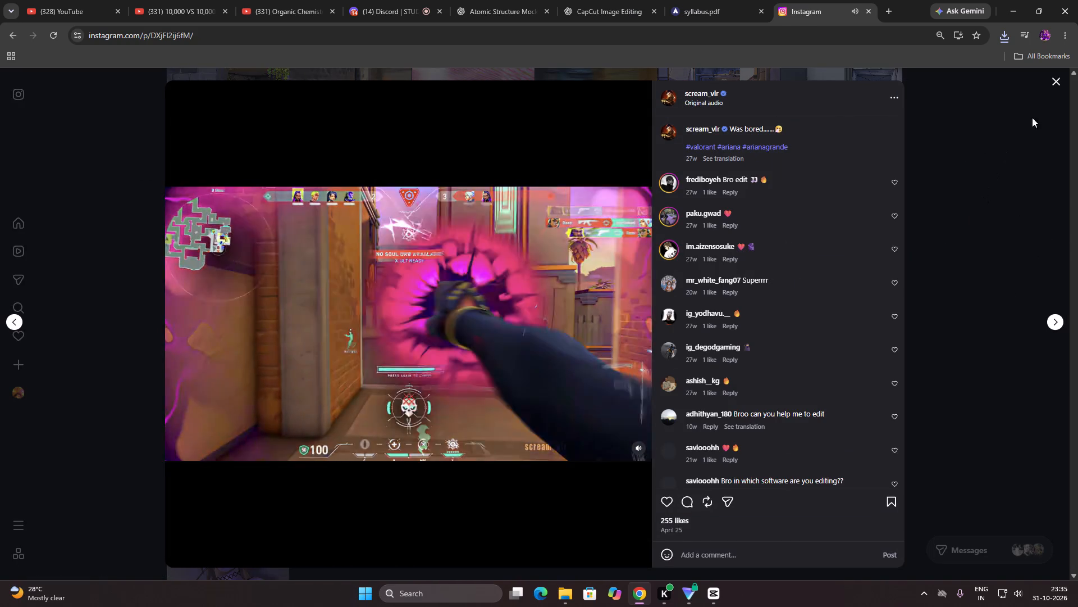
{"action": "left_click", "coordinate": [1050, 71]}
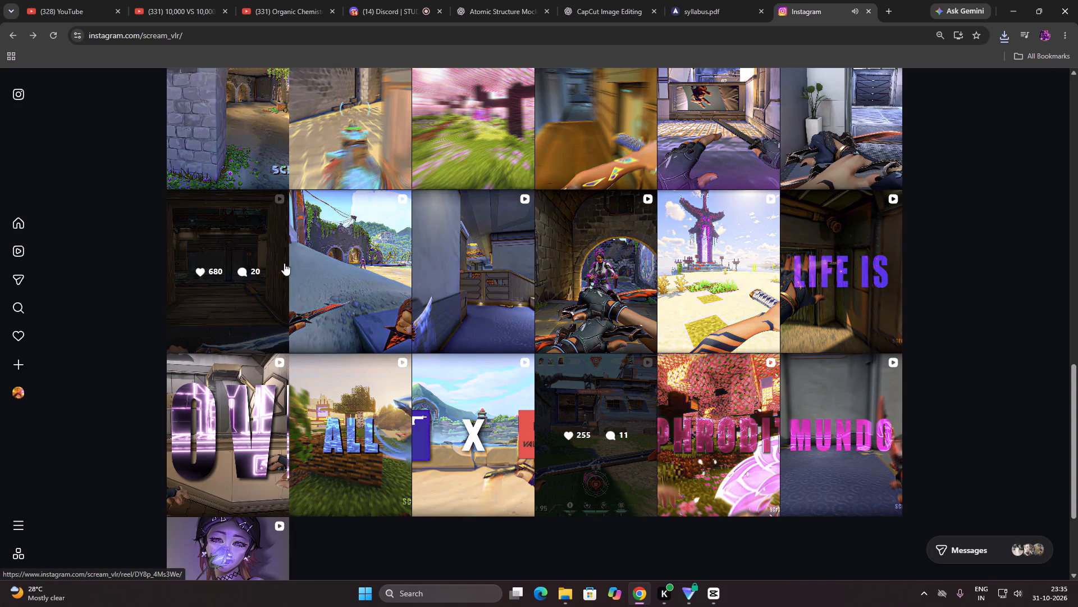
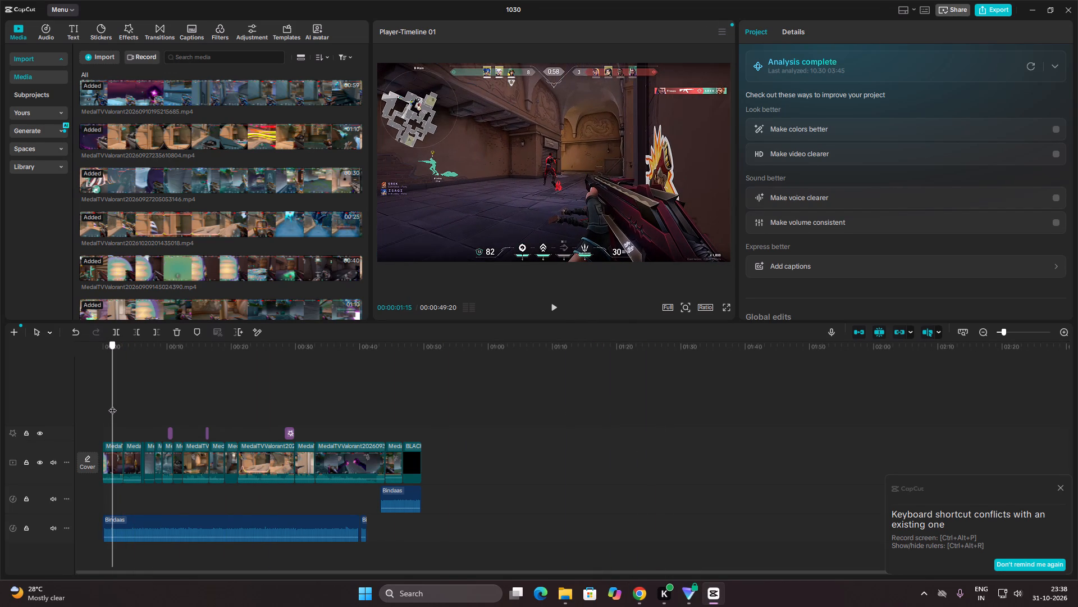
Scrub through the opening clip around 00:00:02 to find the moment just before the shot.
{"action": "left_click_drag", "start_coordinate": [112, 405], "coordinate": [115, 405]}
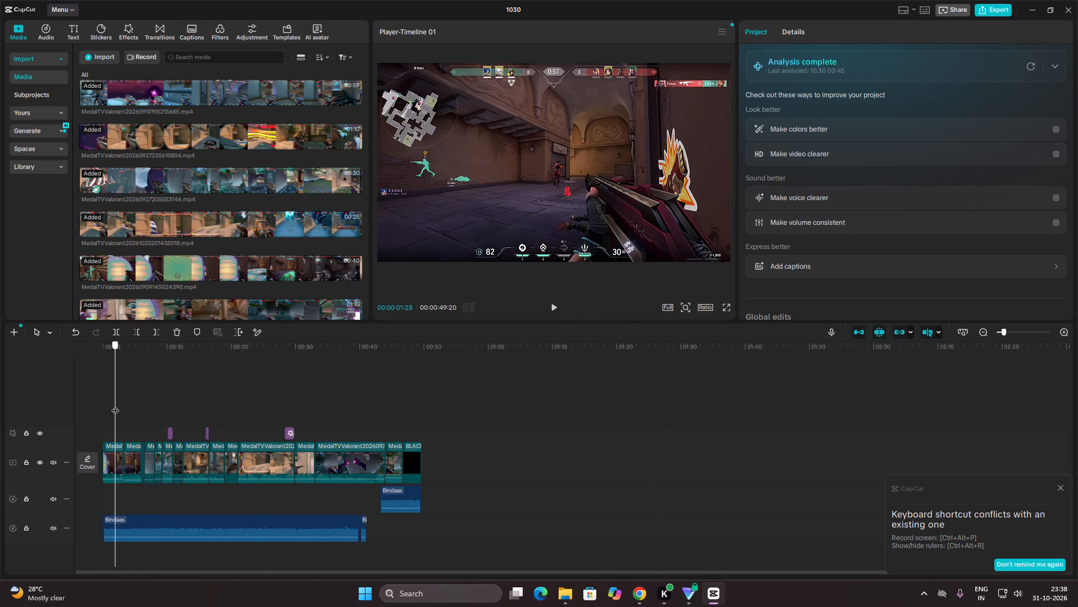
{"action": "left_click_drag", "start_coordinate": [115, 405], "coordinate": [116, 405]}
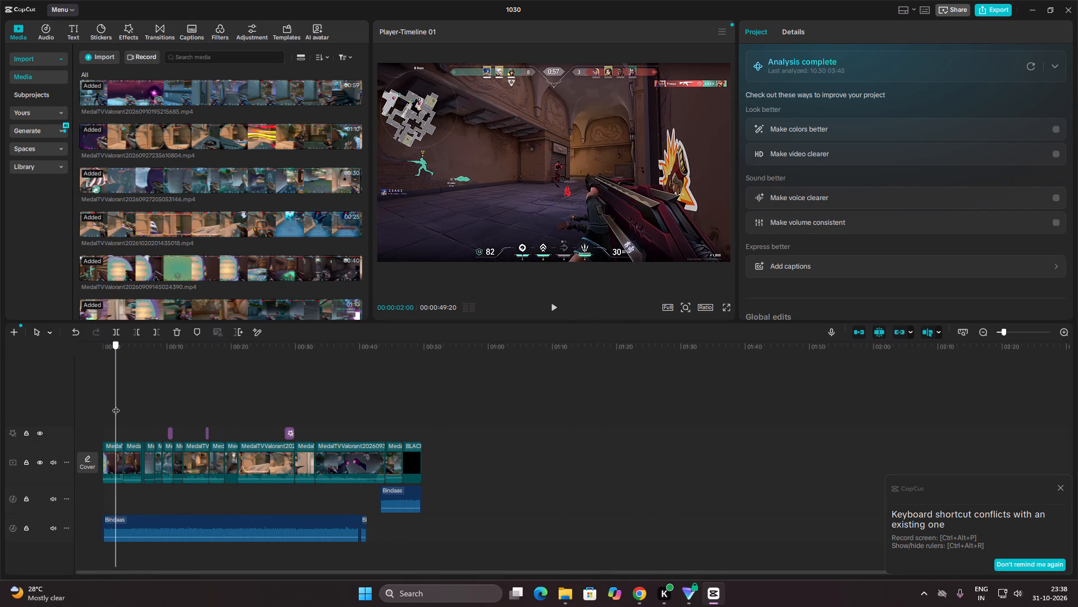
{"action": "left_click_drag", "start_coordinate": [116, 405], "coordinate": [117, 405]}
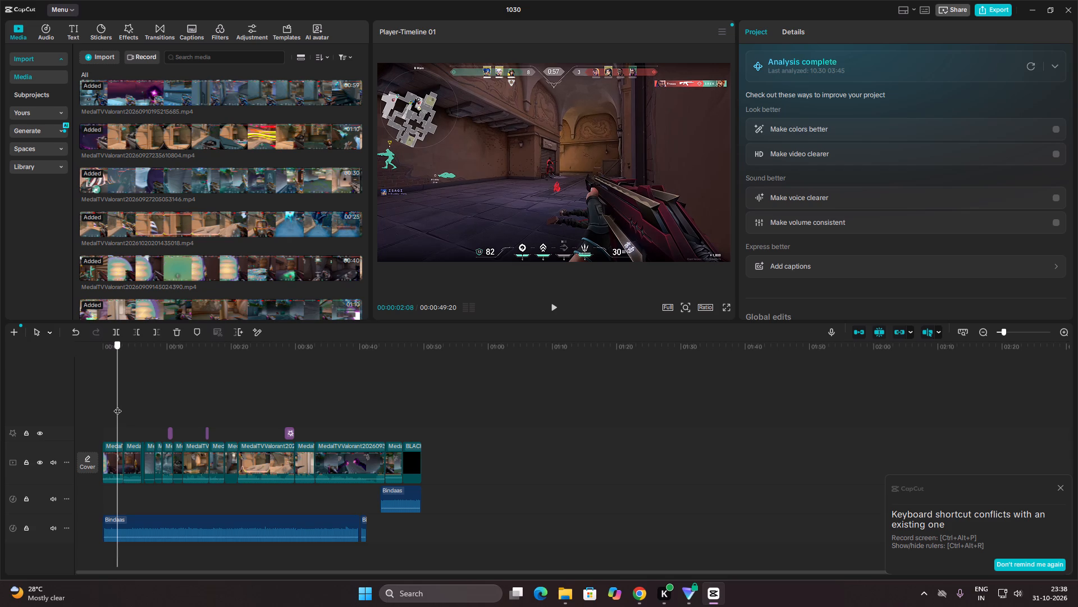
{"action": "left_click_drag", "start_coordinate": [117, 405], "coordinate": [119, 405]}
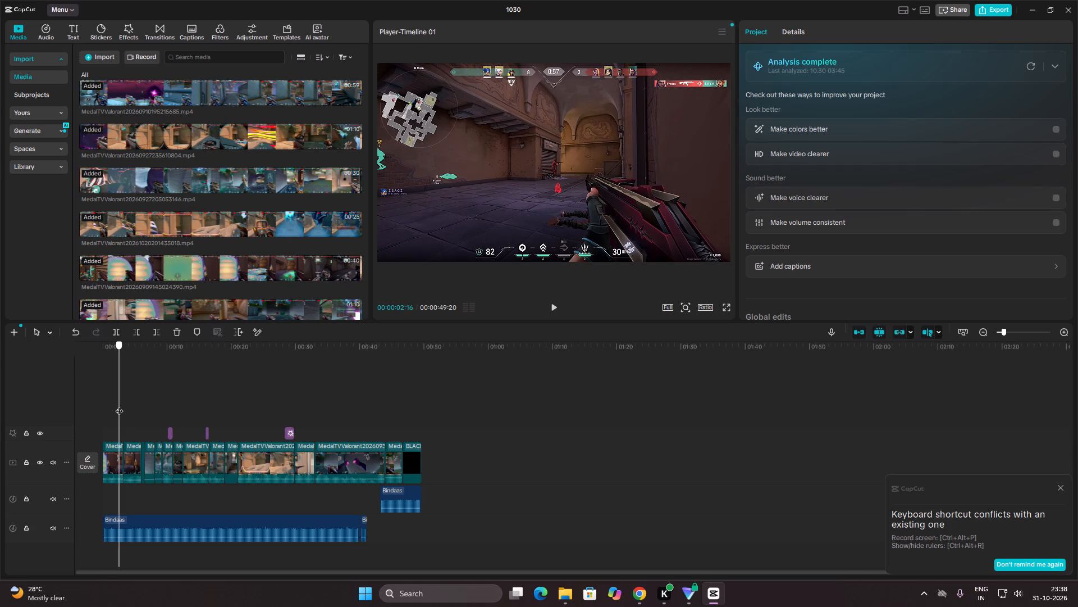
{"action": "left_click_drag", "start_coordinate": [119, 405], "coordinate": [120, 405]}
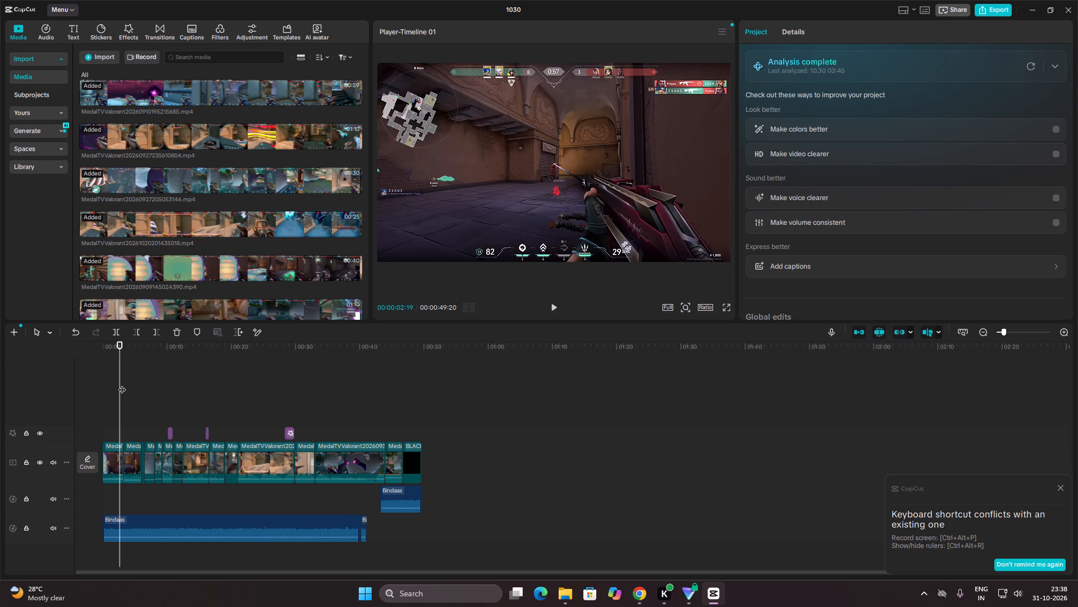
{"action": "left_click", "coordinate": [122, 384]}
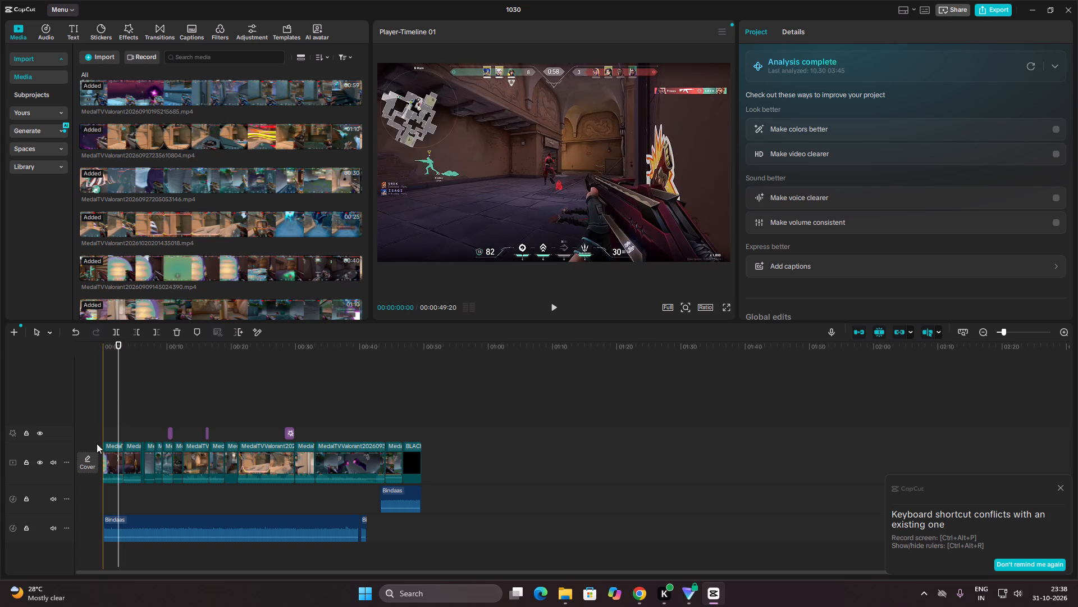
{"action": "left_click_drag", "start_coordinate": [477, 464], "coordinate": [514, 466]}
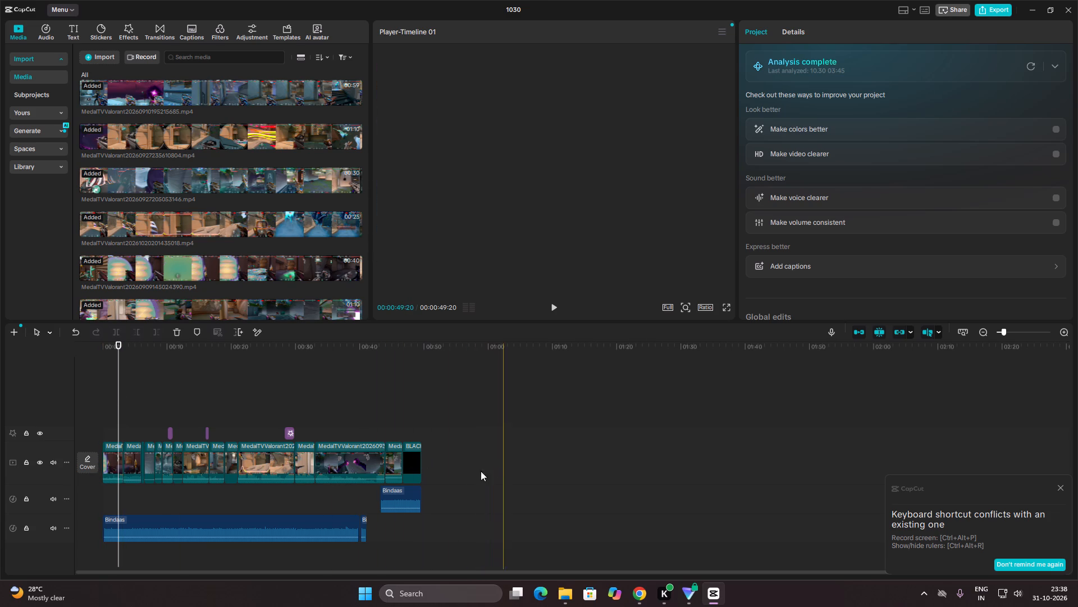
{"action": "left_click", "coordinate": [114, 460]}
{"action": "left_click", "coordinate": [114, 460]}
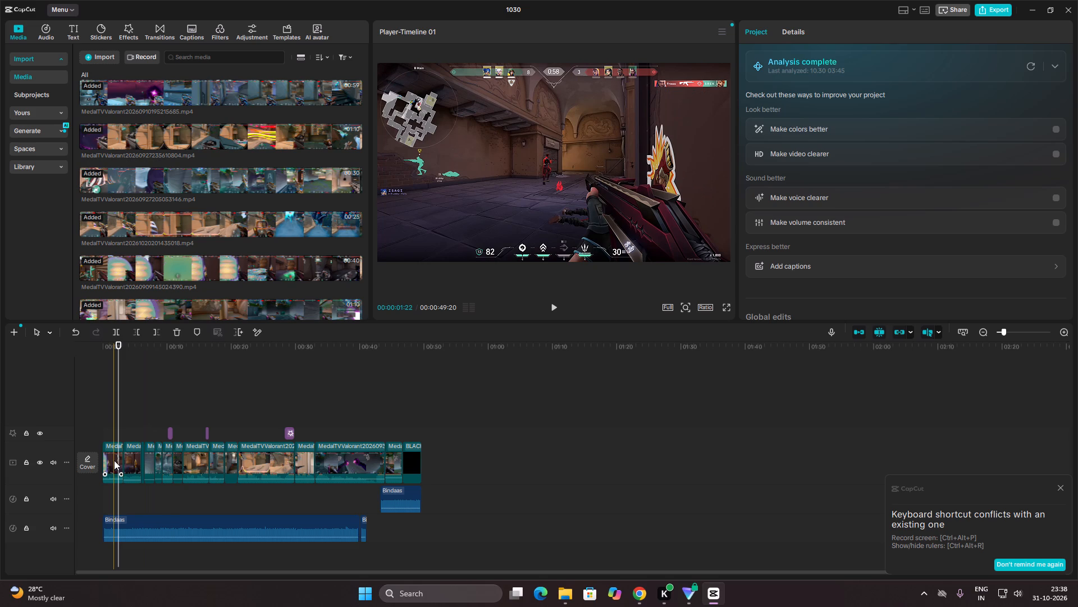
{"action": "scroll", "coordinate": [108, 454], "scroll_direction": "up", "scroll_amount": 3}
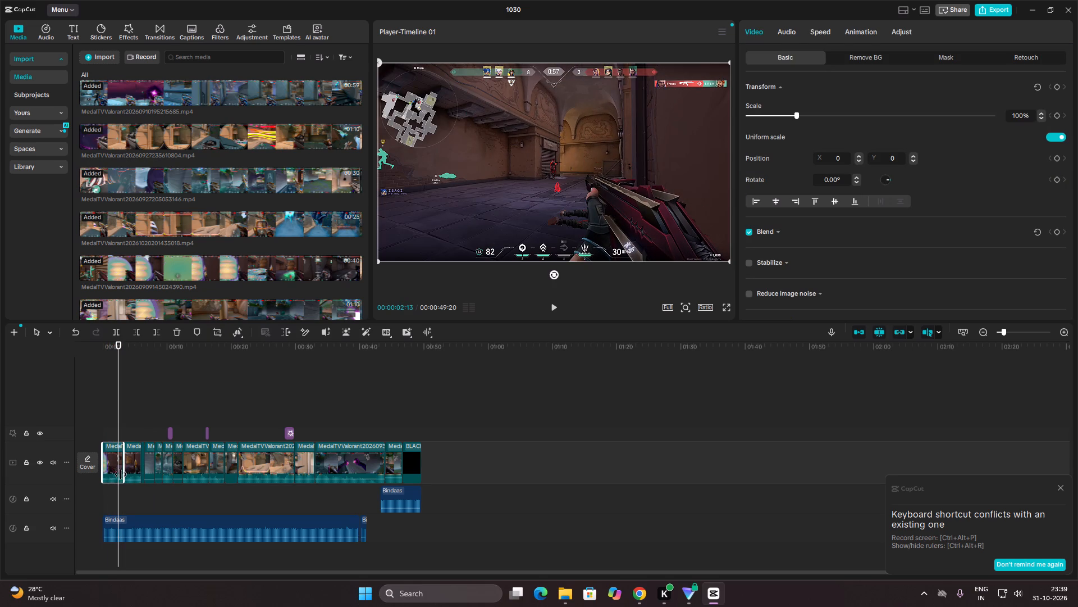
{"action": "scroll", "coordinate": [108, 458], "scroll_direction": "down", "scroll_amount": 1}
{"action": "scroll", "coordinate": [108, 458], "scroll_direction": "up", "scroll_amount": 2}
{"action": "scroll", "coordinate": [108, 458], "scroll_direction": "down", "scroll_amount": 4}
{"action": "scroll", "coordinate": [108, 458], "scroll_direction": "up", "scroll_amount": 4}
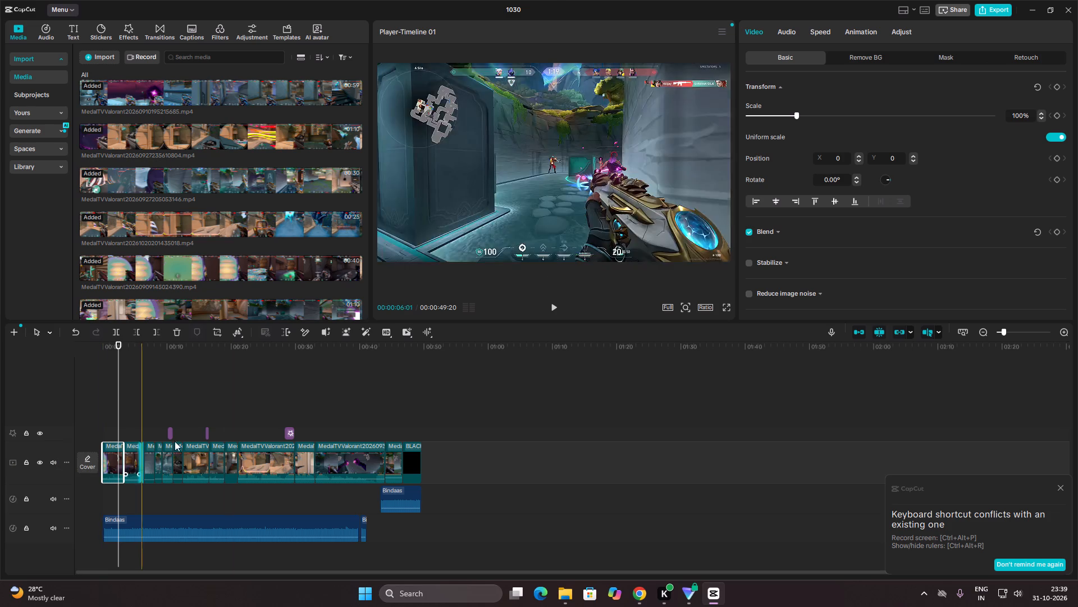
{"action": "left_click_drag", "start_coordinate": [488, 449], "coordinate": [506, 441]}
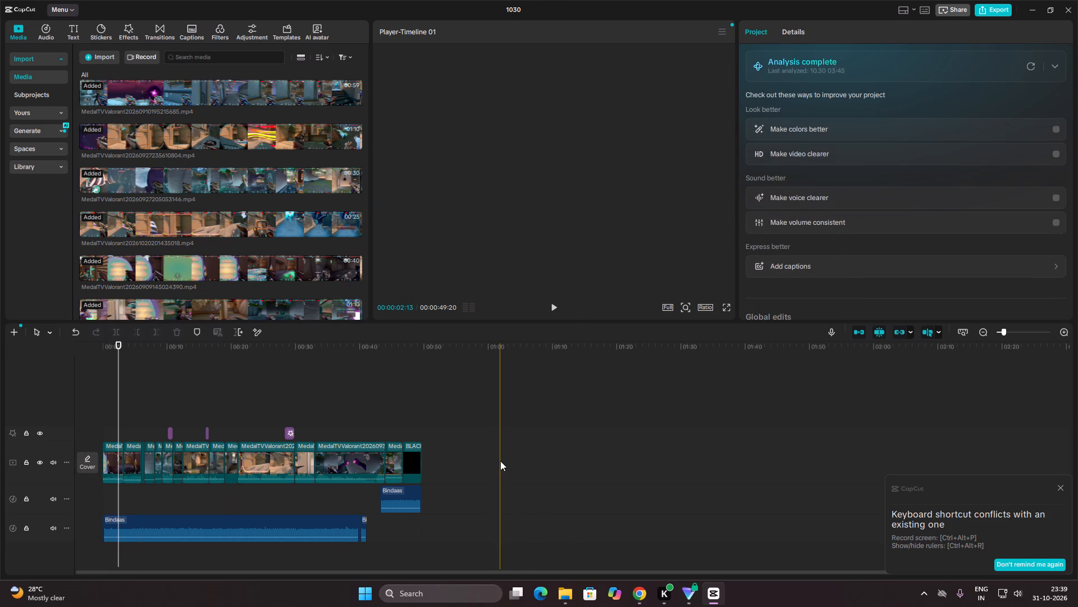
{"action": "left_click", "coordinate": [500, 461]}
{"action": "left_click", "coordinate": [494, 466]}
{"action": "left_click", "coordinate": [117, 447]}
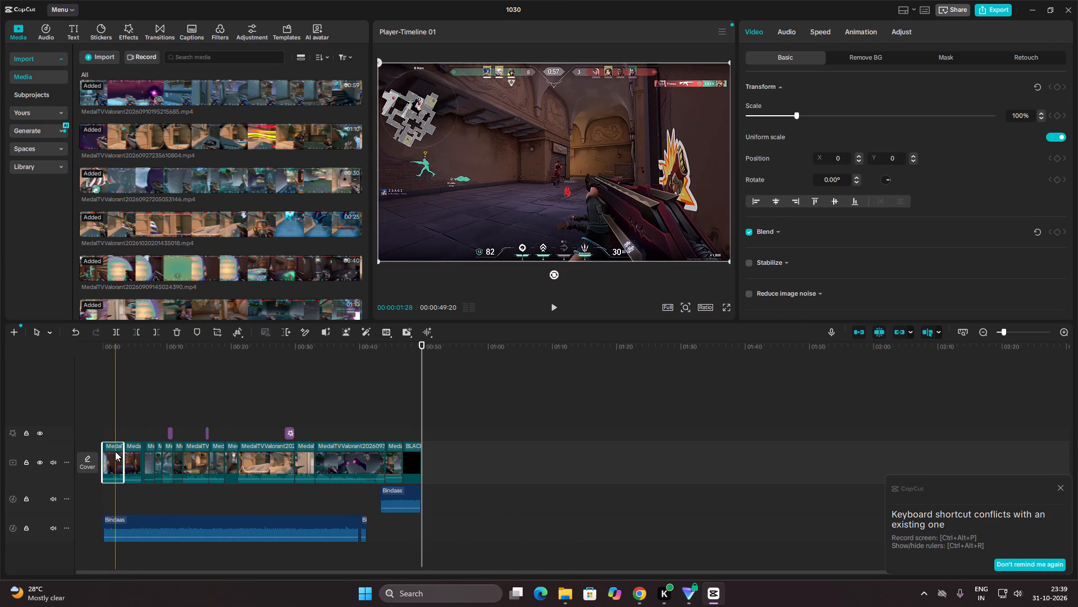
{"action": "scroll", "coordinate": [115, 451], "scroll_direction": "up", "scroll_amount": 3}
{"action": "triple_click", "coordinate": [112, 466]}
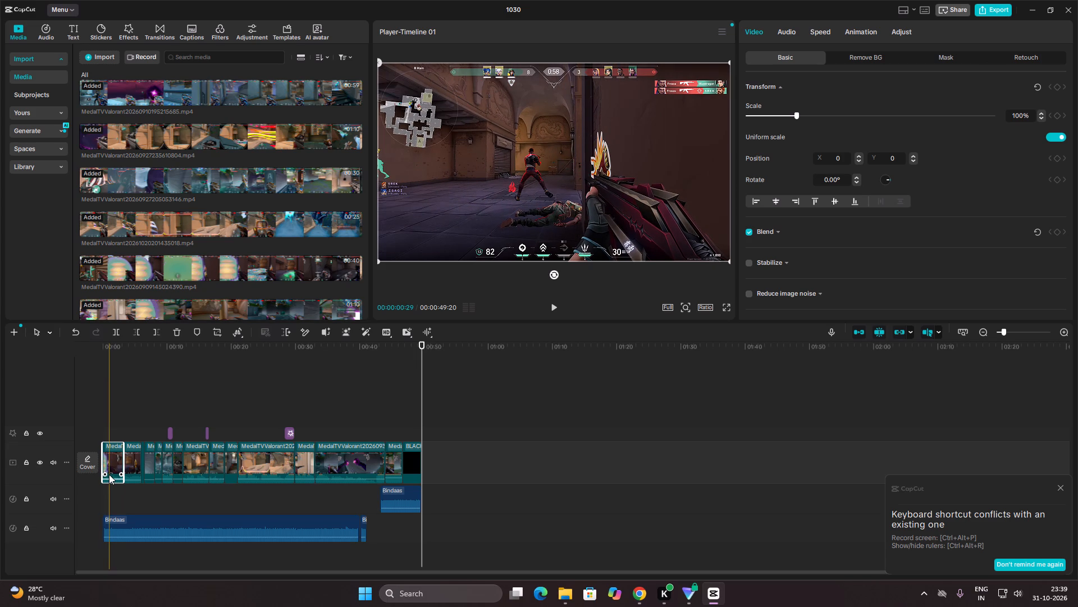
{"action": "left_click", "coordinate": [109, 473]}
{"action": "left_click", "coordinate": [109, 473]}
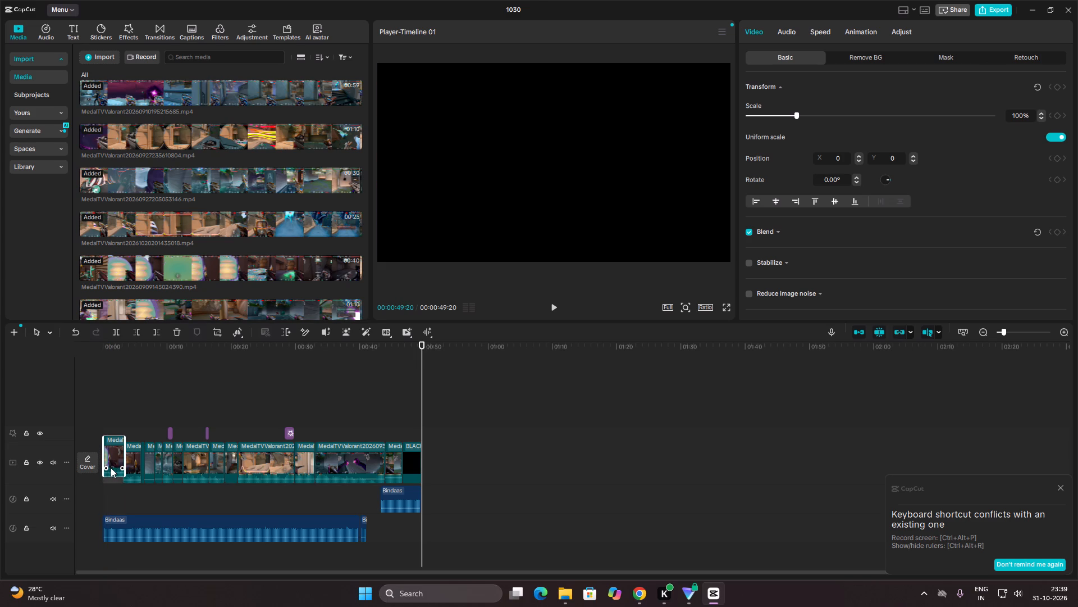
Place the playhead at 00:00:02:11 in the opening clip, just before the shot.
{"action": "left_click_drag", "start_coordinate": [421, 410], "coordinate": [118, 450]}
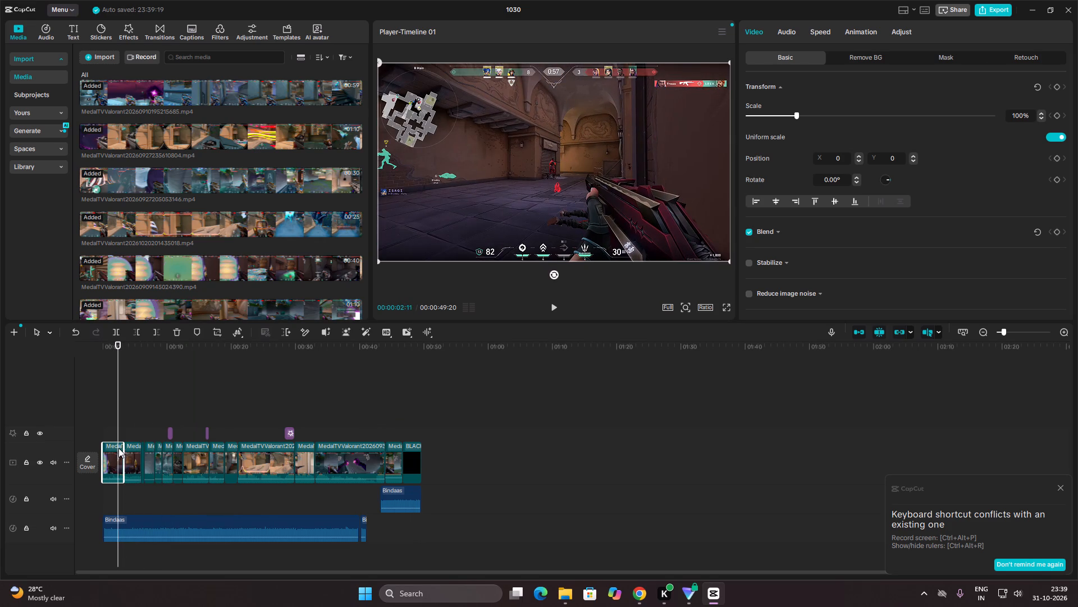
{"action": "left_click", "coordinate": [1007, 332]}
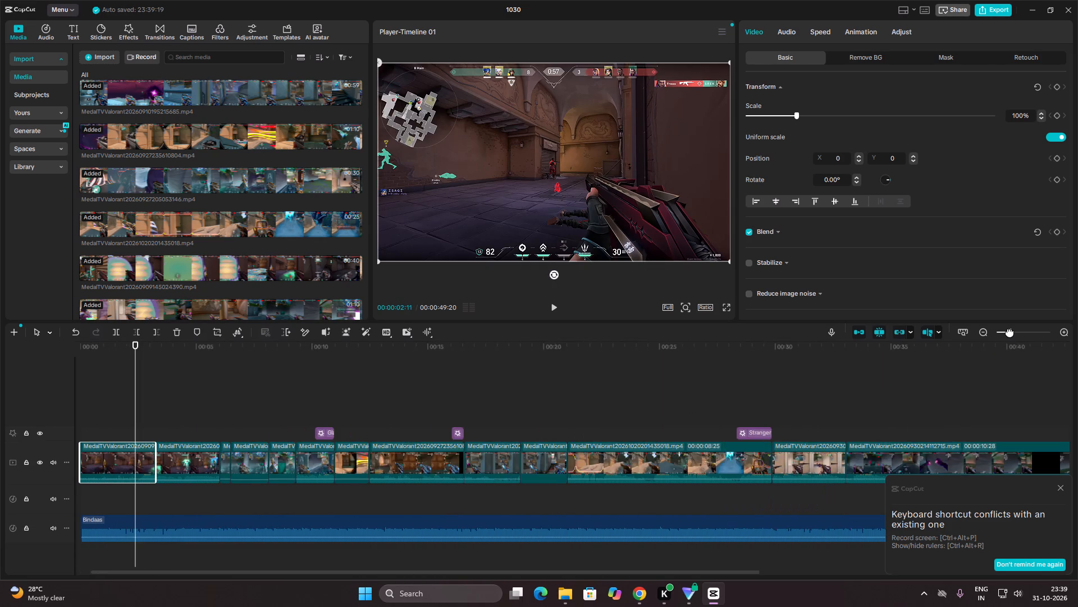
{"action": "left_click", "coordinate": [134, 393]}
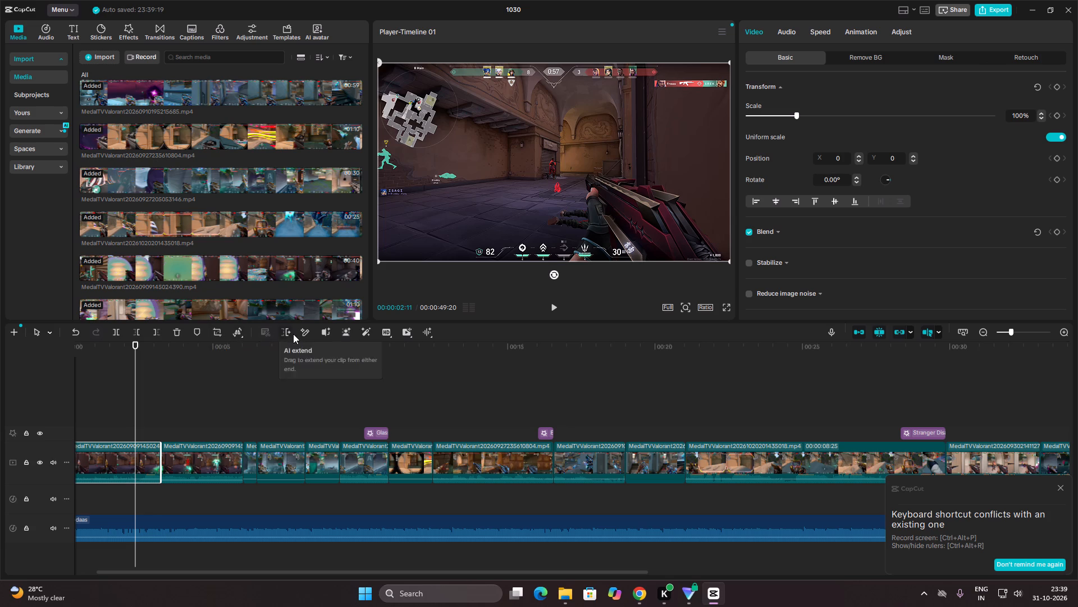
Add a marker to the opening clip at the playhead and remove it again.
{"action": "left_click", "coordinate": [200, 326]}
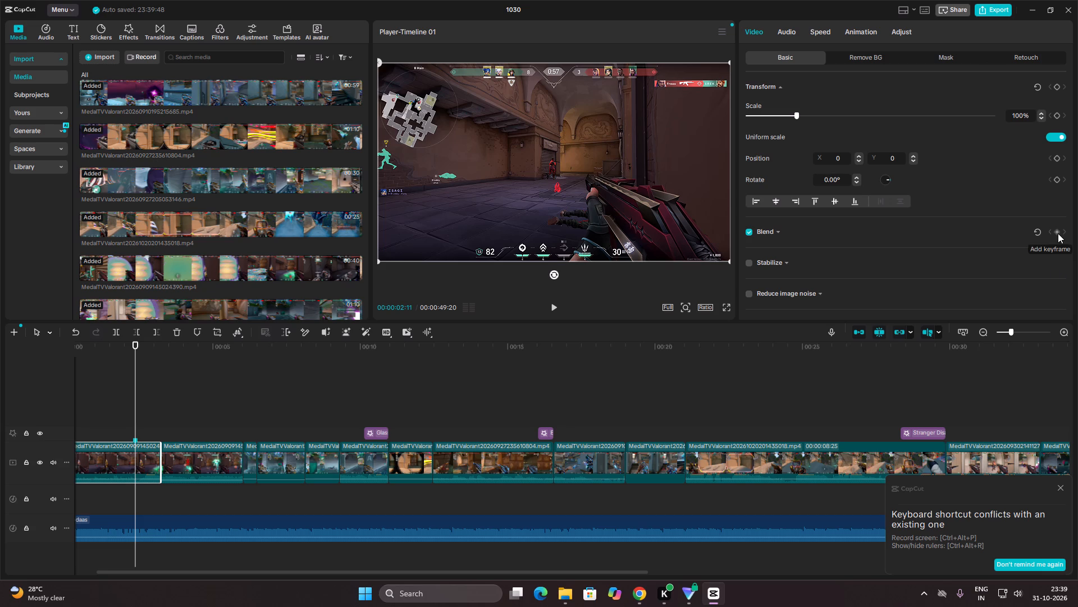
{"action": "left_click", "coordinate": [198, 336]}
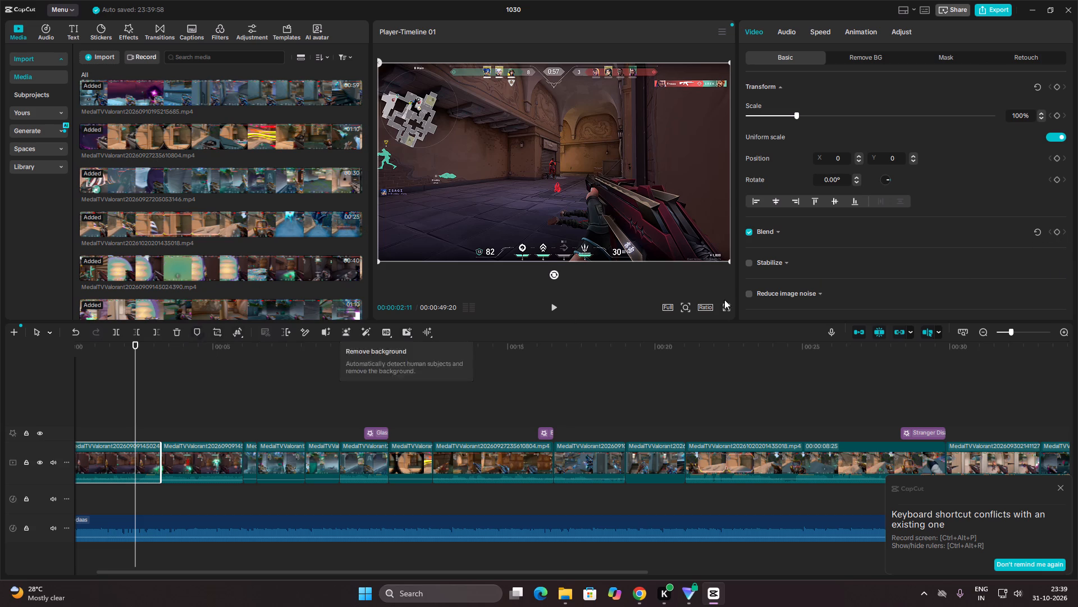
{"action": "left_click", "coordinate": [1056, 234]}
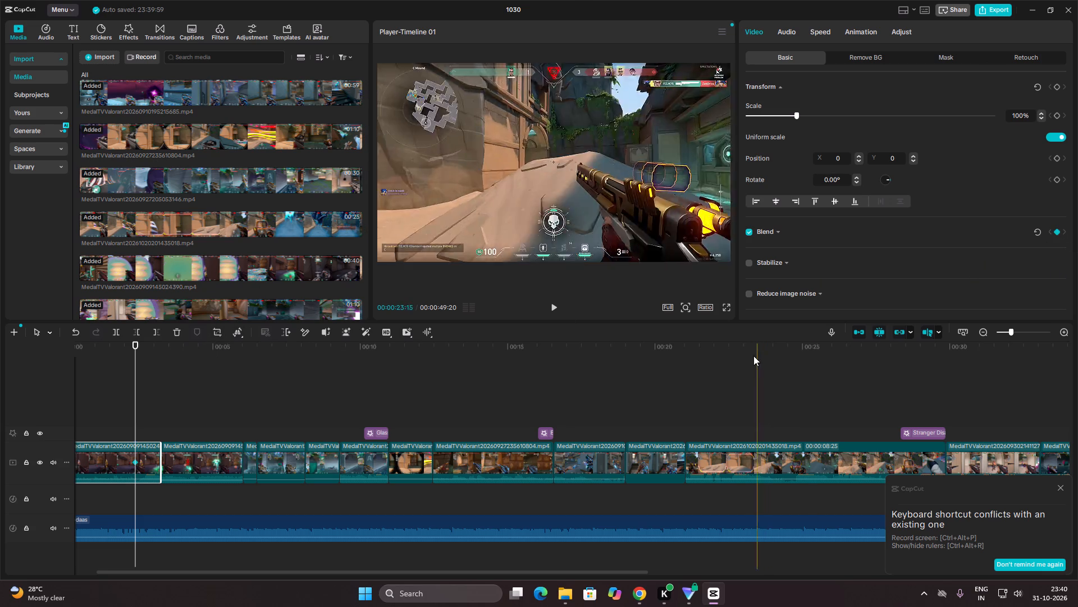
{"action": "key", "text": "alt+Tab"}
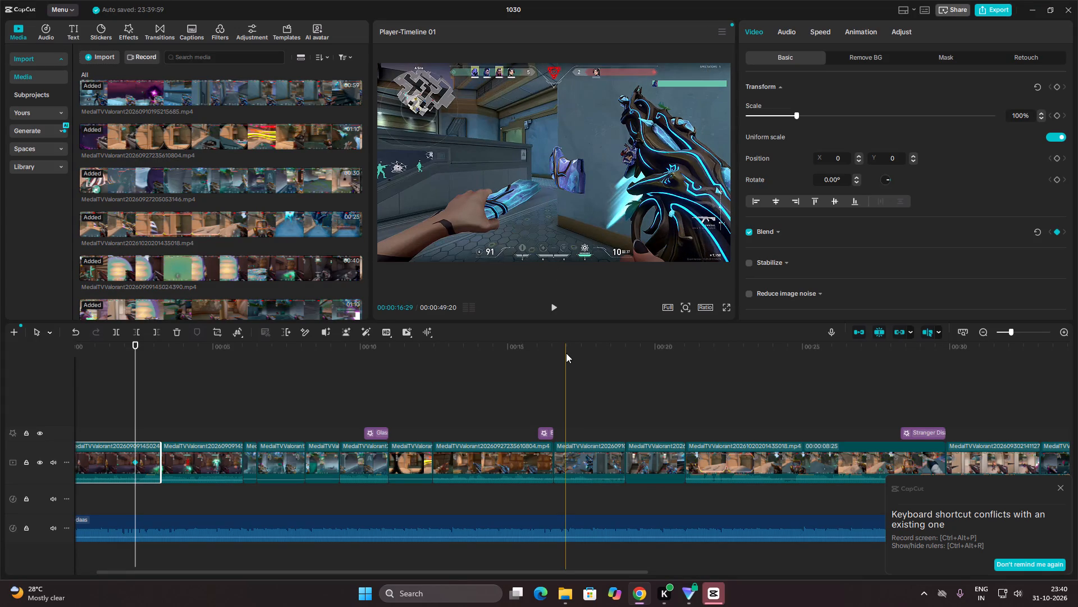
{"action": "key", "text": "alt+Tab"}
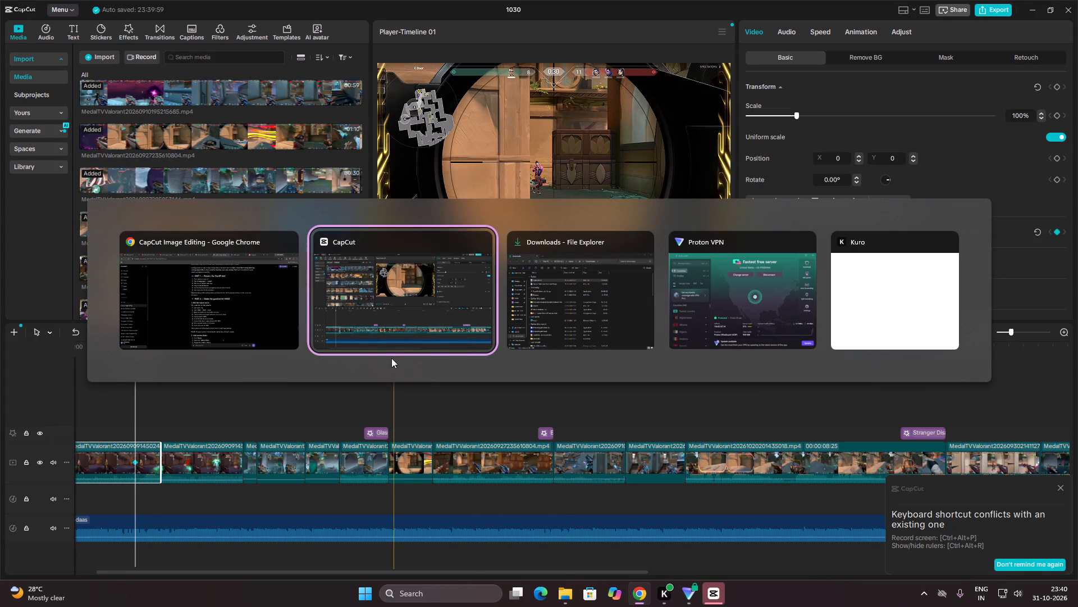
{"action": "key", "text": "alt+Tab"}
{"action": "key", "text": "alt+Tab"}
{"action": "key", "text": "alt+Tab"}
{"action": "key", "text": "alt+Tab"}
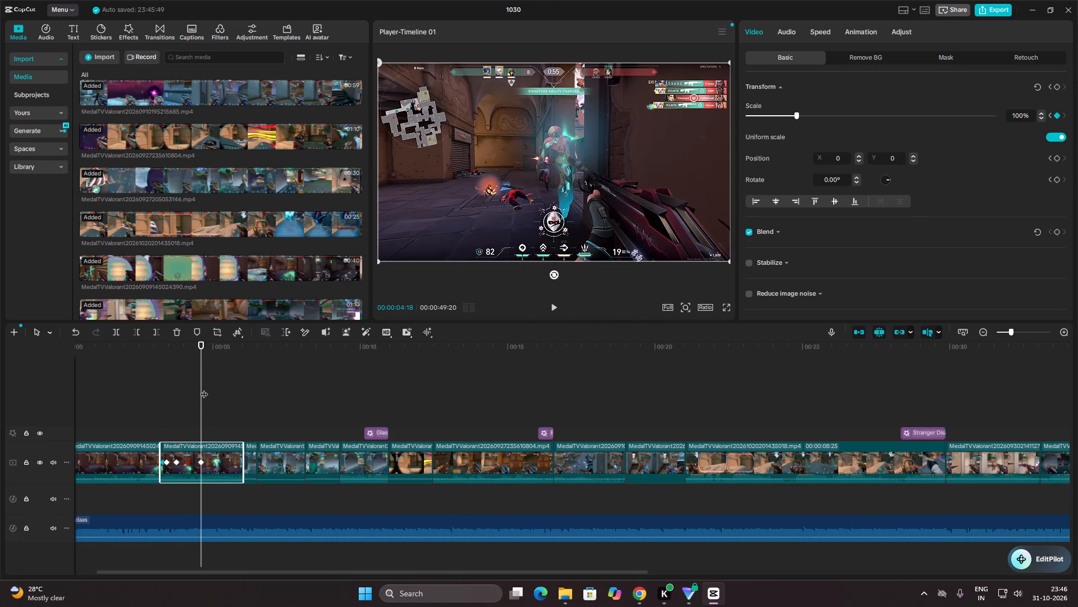
Advance five frames to 00:00:04:23 and set the second clip's scale to 115%.
{"action": "key", "text": "Right"}
{"action": "key", "text": "Right"}
{"action": "key", "text": "Right"}
{"action": "key", "text": "Right"}
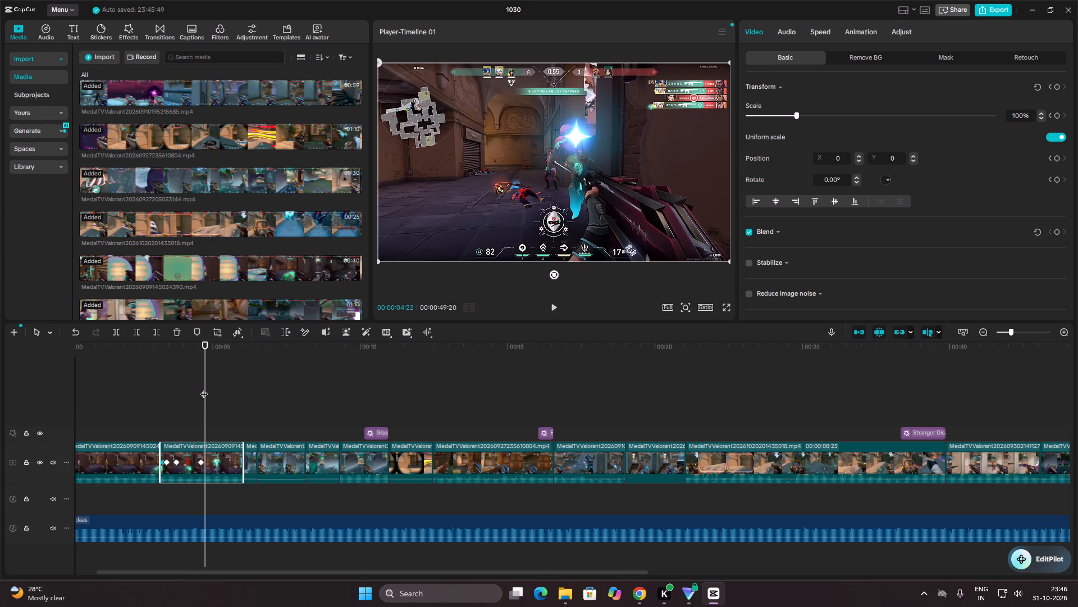
{"action": "key", "text": "Right"}
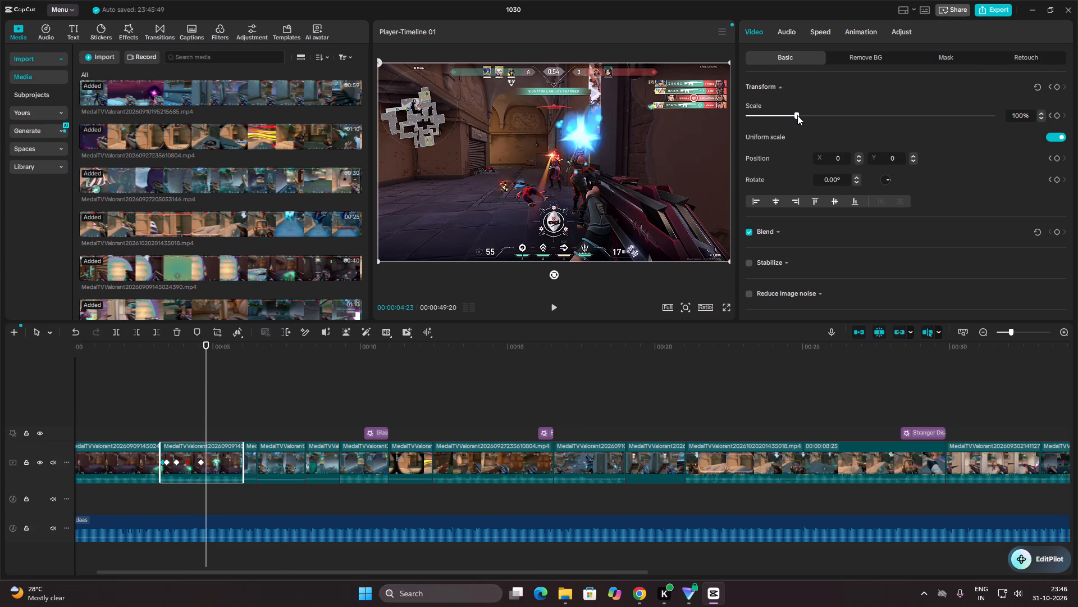
{"action": "left_click_drag", "start_coordinate": [797, 115], "coordinate": [793, 116]}
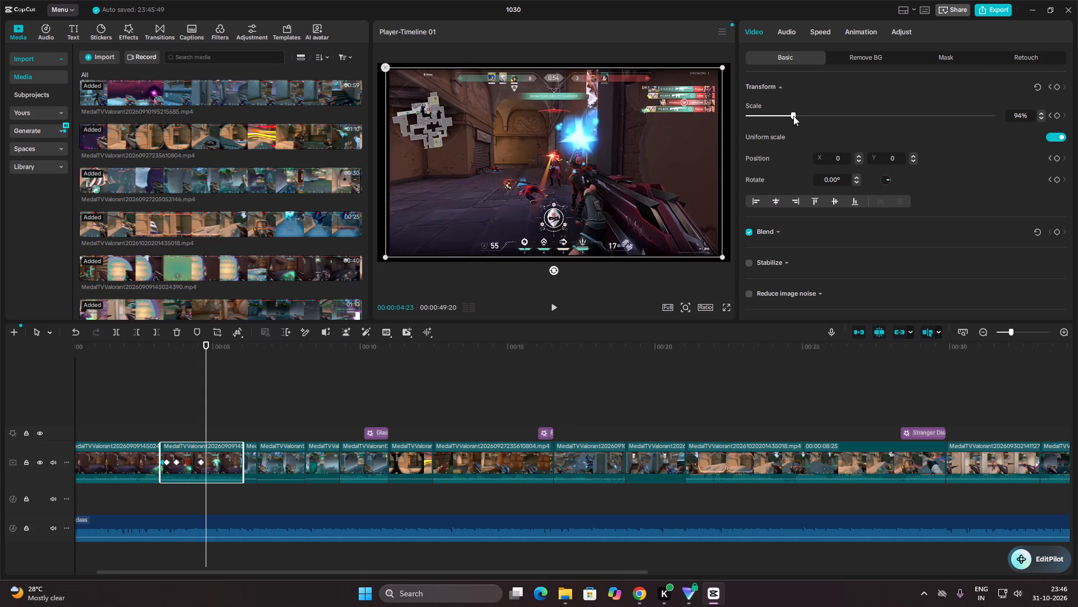
{"action": "left_click_drag", "start_coordinate": [793, 116], "coordinate": [807, 117]}
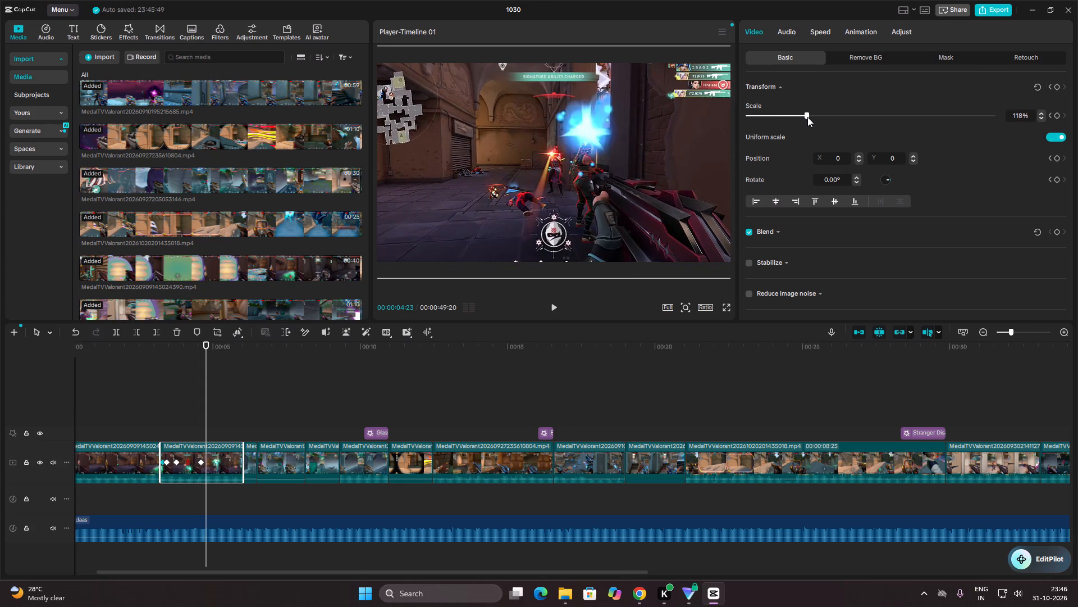
{"action": "left_click_drag", "start_coordinate": [807, 117], "coordinate": [805, 118]}
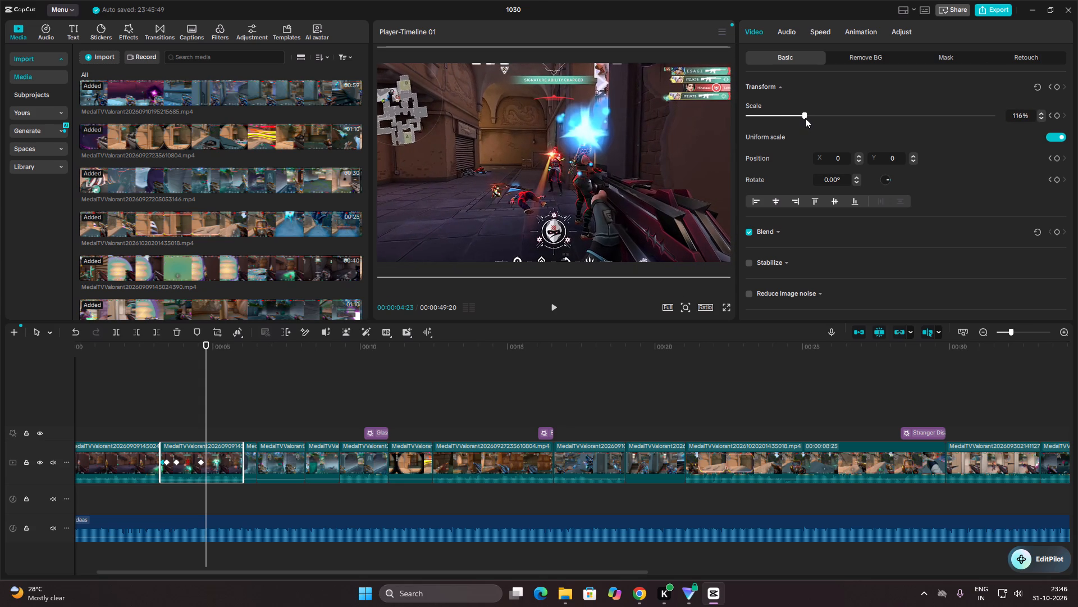
{"action": "left_click_drag", "start_coordinate": [805, 118], "coordinate": [805, 118]}
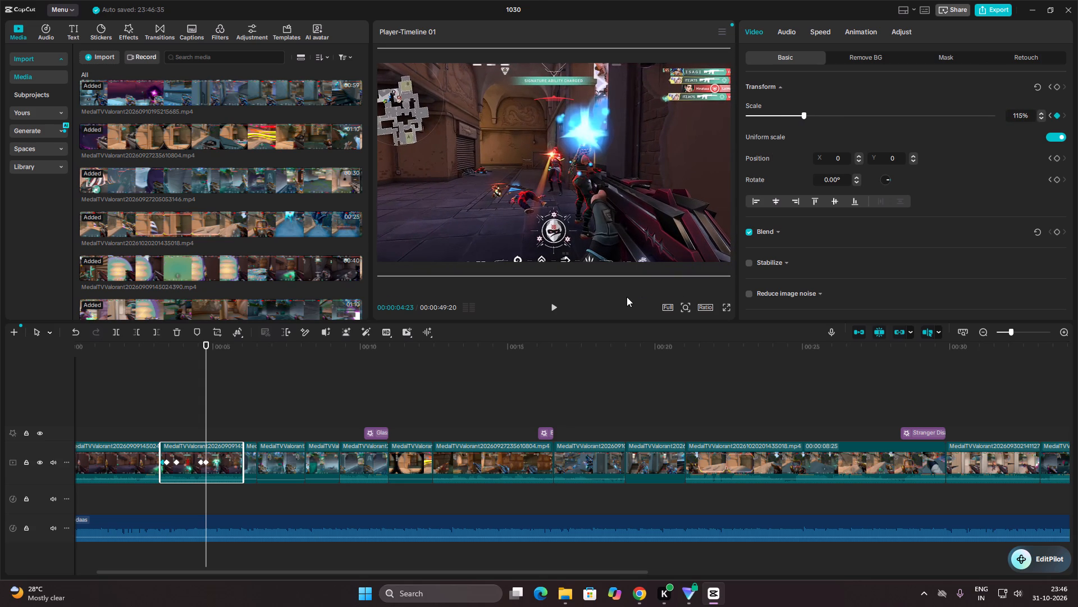
Examine the frames after the 115% keyframe up to 00:00:05:03 to judge the zoom's return point, ending back at 00:00:04:23.
{"action": "key", "text": "Right"}
{"action": "key", "text": "Right"}
{"action": "key", "text": "Right"}
{"action": "key", "text": "Right"}
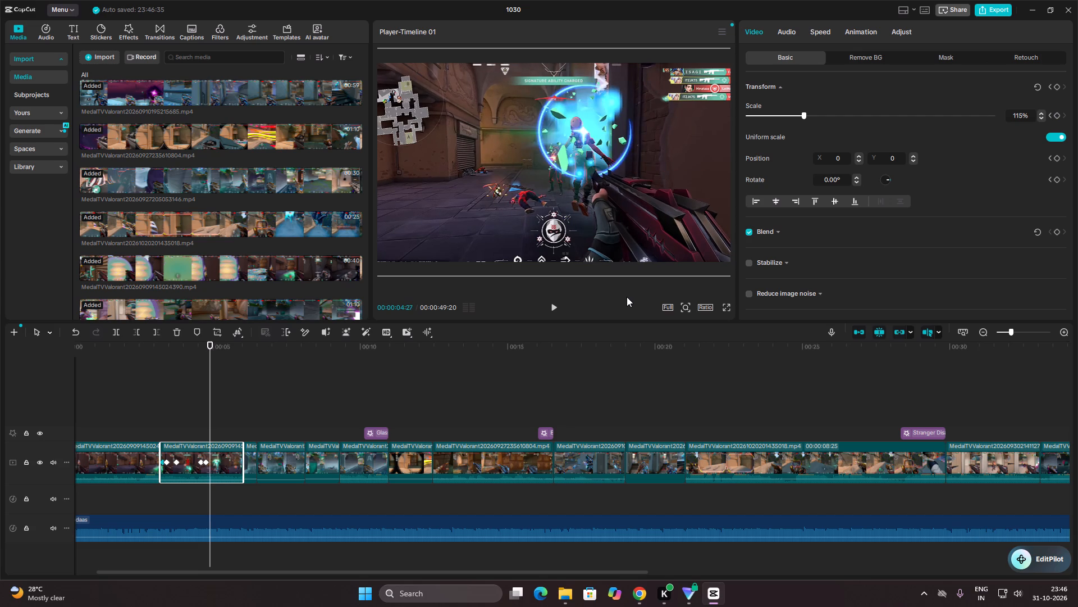
{"action": "key", "text": "Right"}
{"action": "key", "text": "Right"}
{"action": "key", "text": "Right"}
{"action": "key", "text": "Right"}
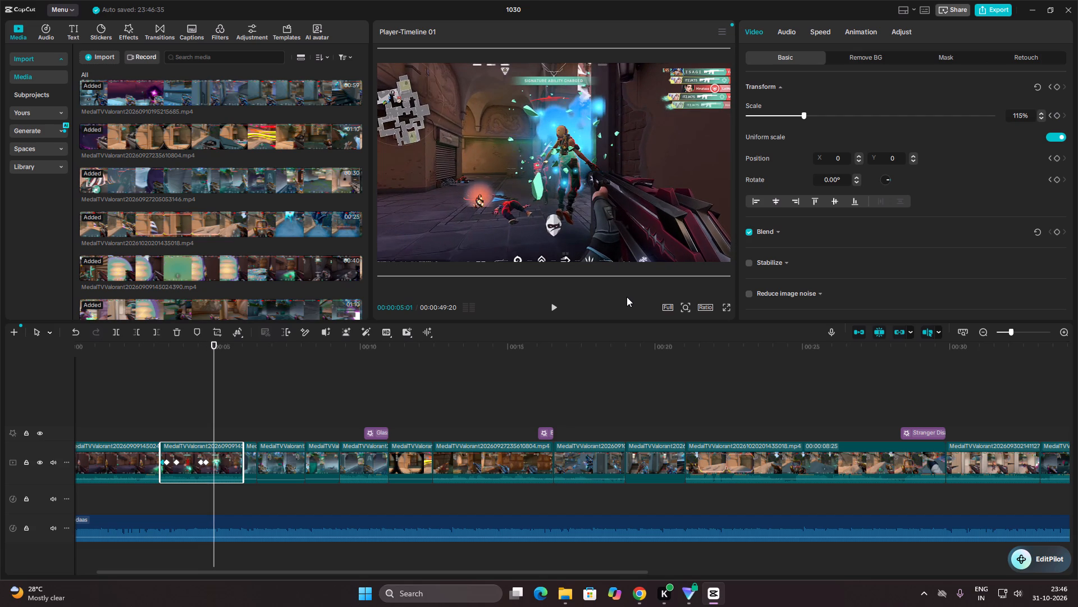
{"action": "key", "text": "Right"}
{"action": "key", "text": "Right"}
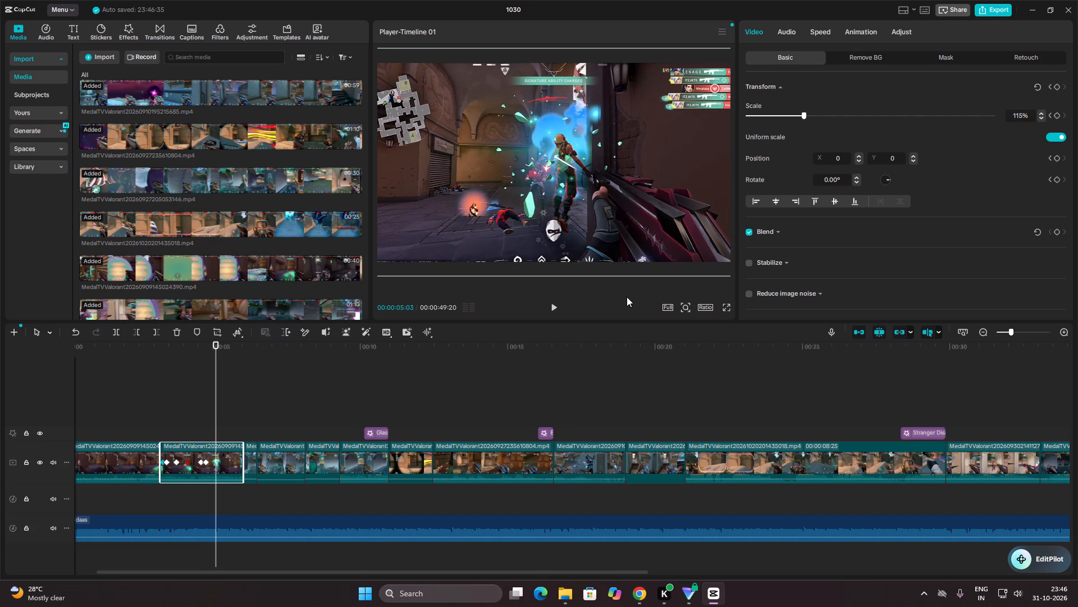
{"action": "key", "text": "Left"}
{"action": "key", "text": "Left"}
{"action": "key", "text": "Left"}
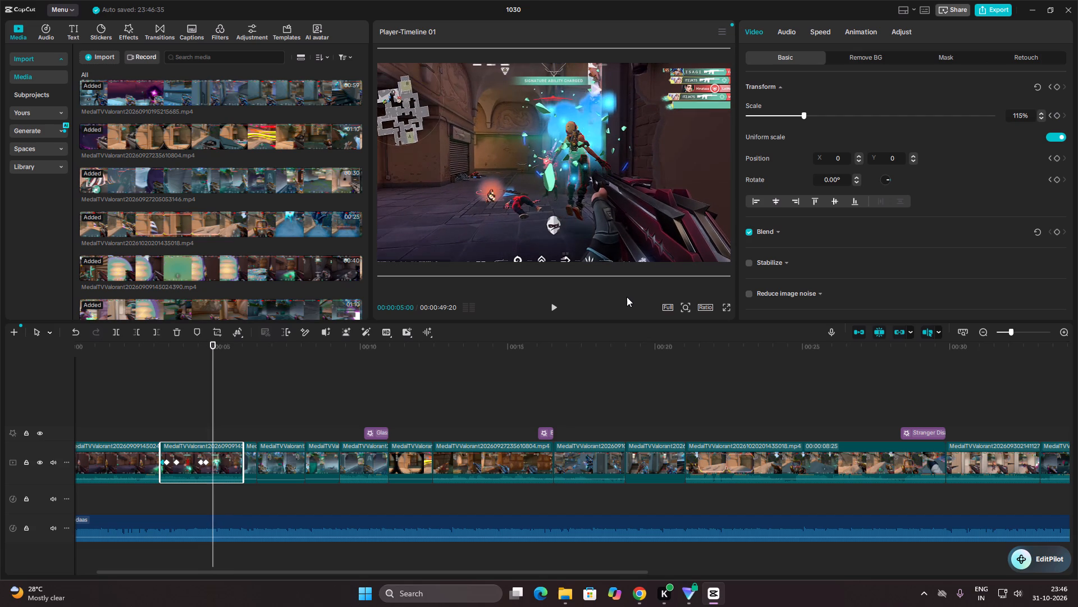
{"action": "key", "text": "Left"}
{"action": "key", "text": "Left"}
{"action": "key", "text": "Left"}
{"action": "key", "text": "Left"}
{"action": "key", "text": "Left"}
{"action": "key", "text": "Left"}
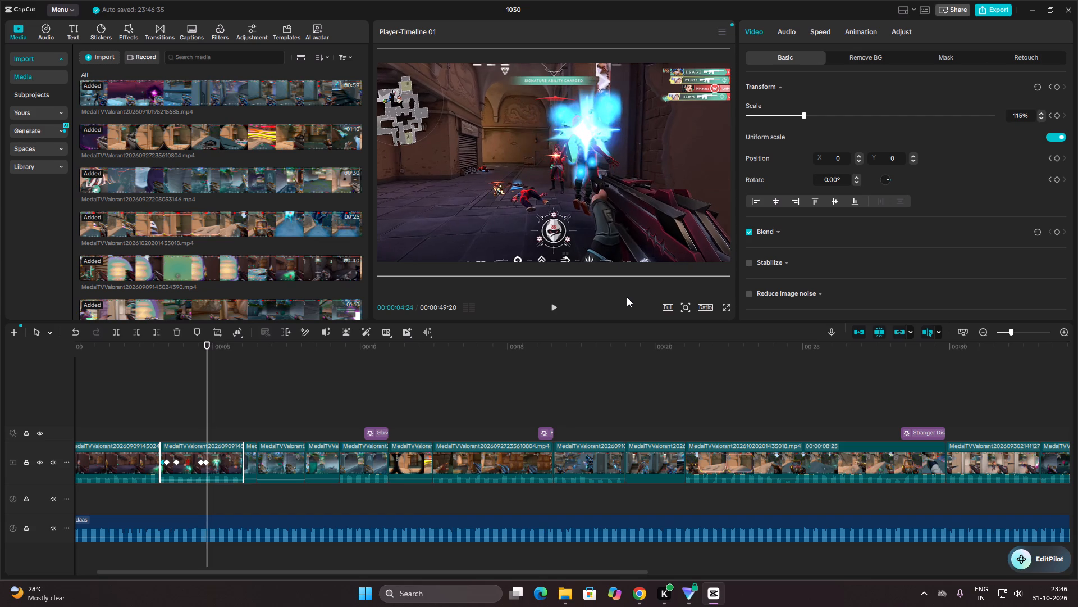
{"action": "key", "text": "Left"}
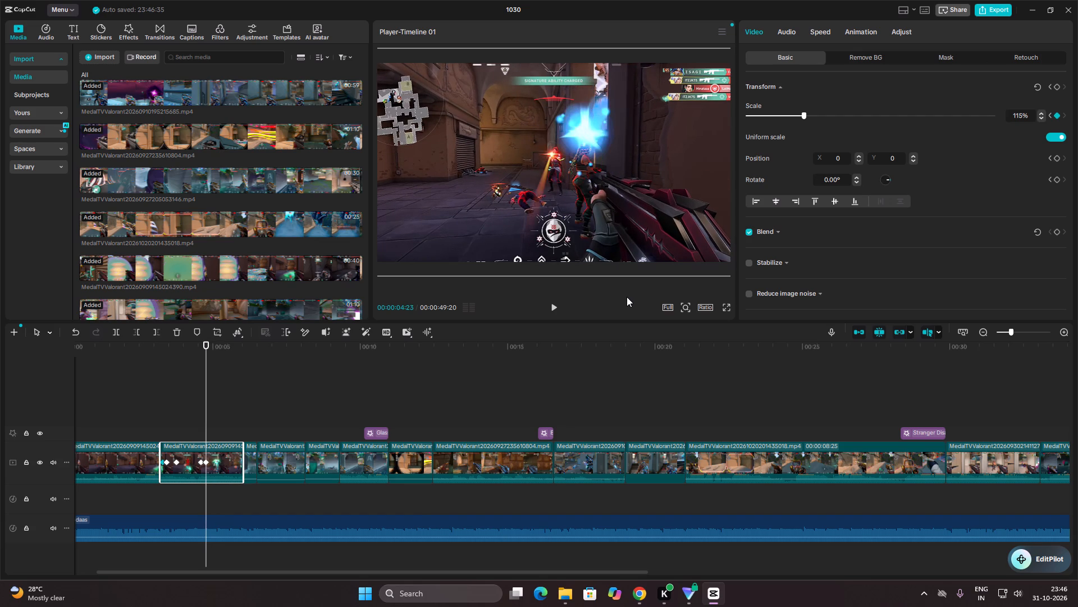
Advance seven frames to 00:00:05:00 and set the second clip's scale back to 100%.
{"action": "key", "text": "Right"}
{"action": "key", "text": "Right"}
{"action": "key", "text": "Right"}
{"action": "key", "text": "Right"}
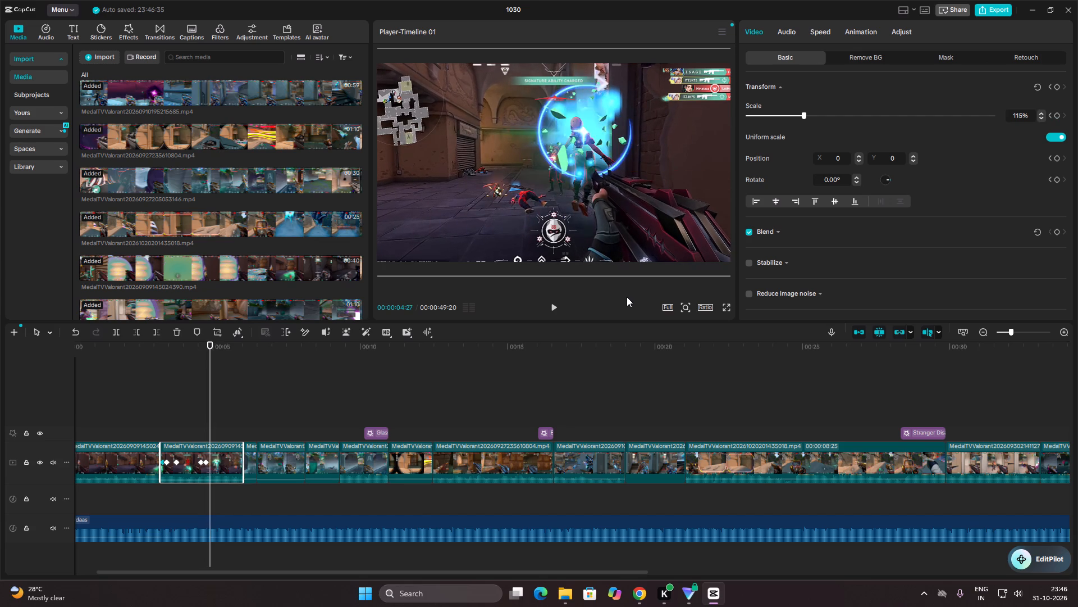
{"action": "key", "text": "Right"}
{"action": "key", "text": "Right"}
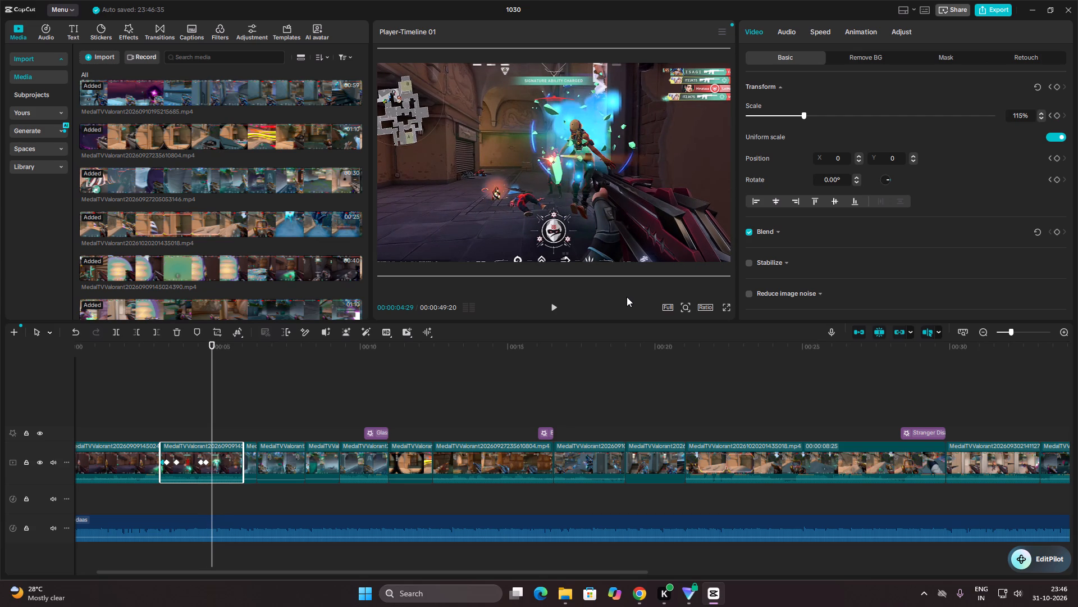
{"action": "key", "text": "Right"}
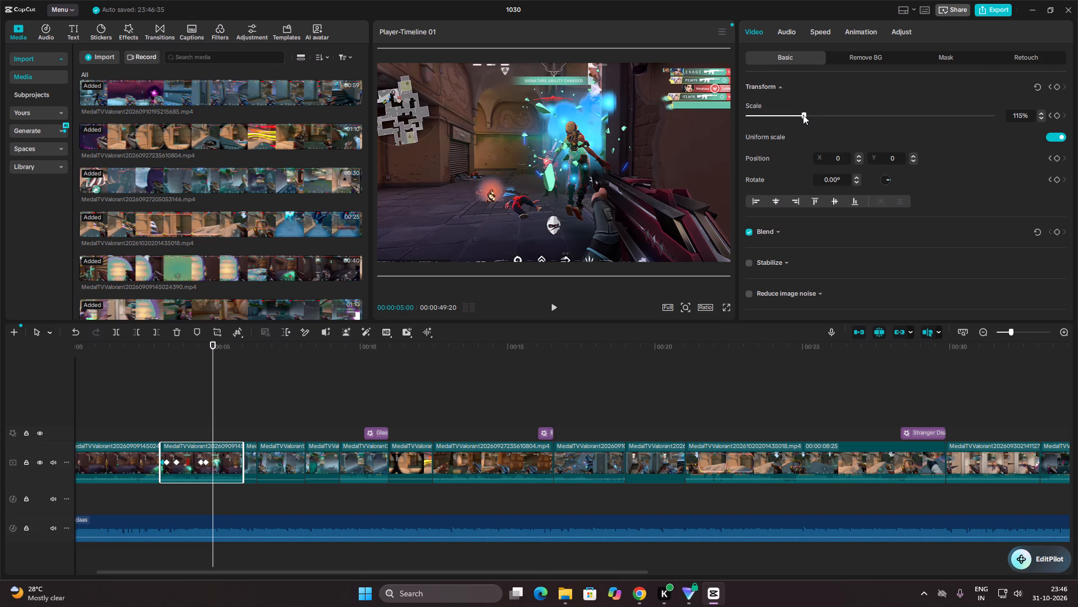
{"action": "left_click_drag", "start_coordinate": [803, 115], "coordinate": [798, 117]}
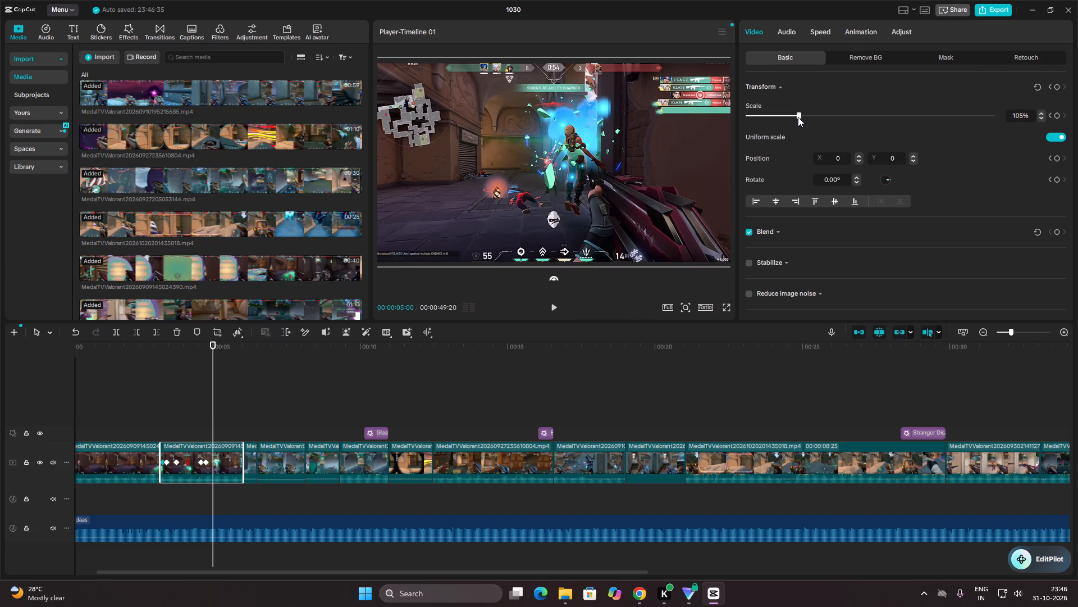
{"action": "left_click_drag", "start_coordinate": [798, 117], "coordinate": [796, 117]}
Examine the second clip frame by frame between 00:00:05:00 and 00:00:05:08 for the moment of its next shot.
{"action": "key", "text": "Right"}
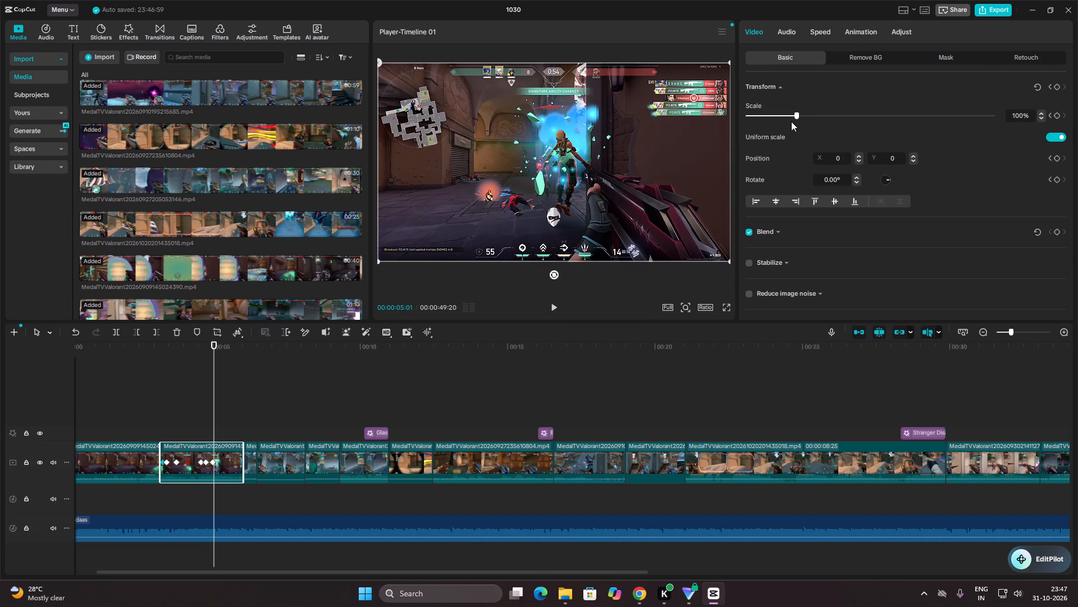
{"action": "key", "text": "Right"}
{"action": "key", "text": "Right"}
{"action": "key", "text": "Right"}
{"action": "key", "text": "Right"}
{"action": "key", "text": "Right"}
{"action": "key", "text": "Right"}
{"action": "key", "text": "Right"}
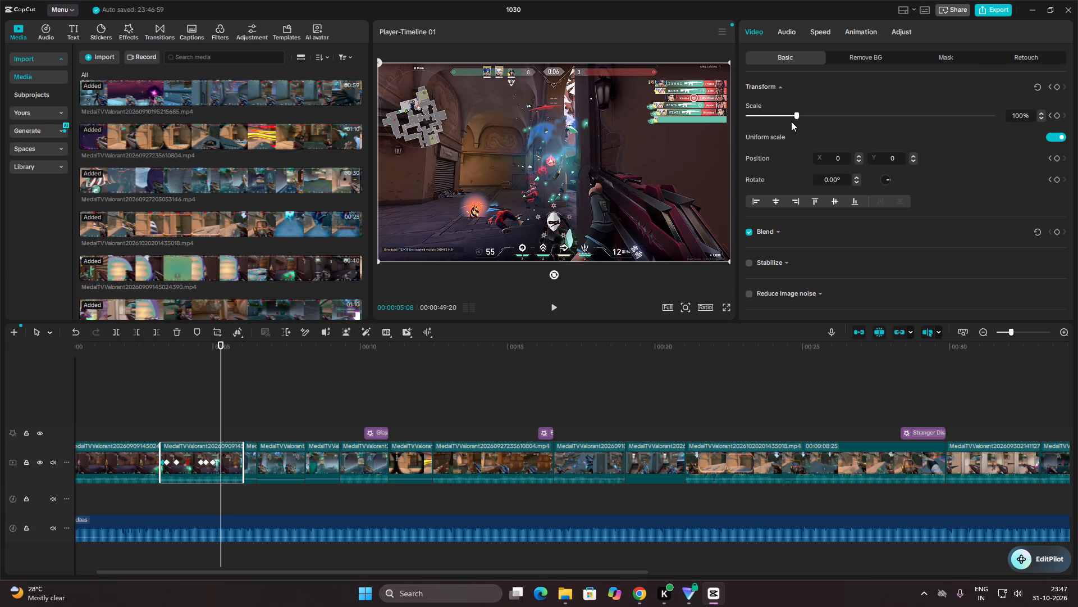
{"action": "key", "text": "Left"}
{"action": "key", "text": "Left"}
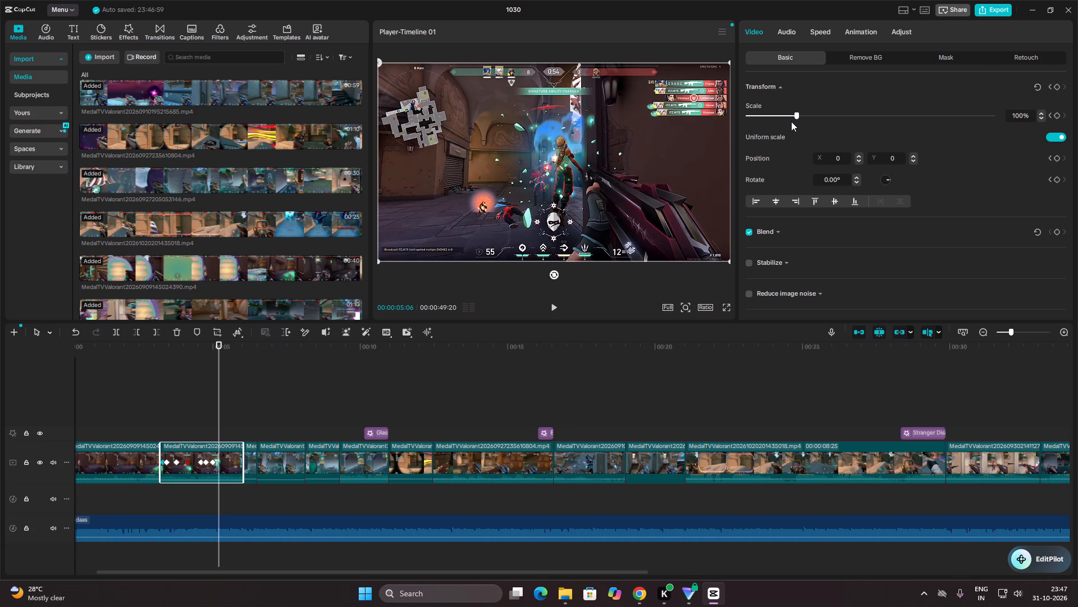
{"action": "key", "text": "Right"}
{"action": "key", "text": "Right"}
{"action": "key", "text": "Left"}
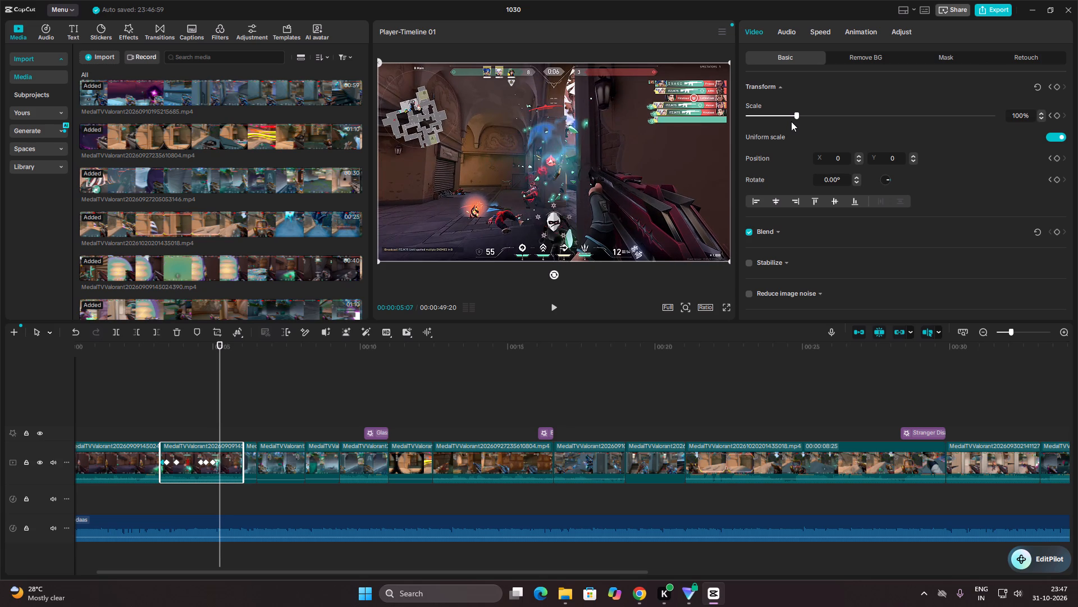
{"action": "key", "text": "Left"}
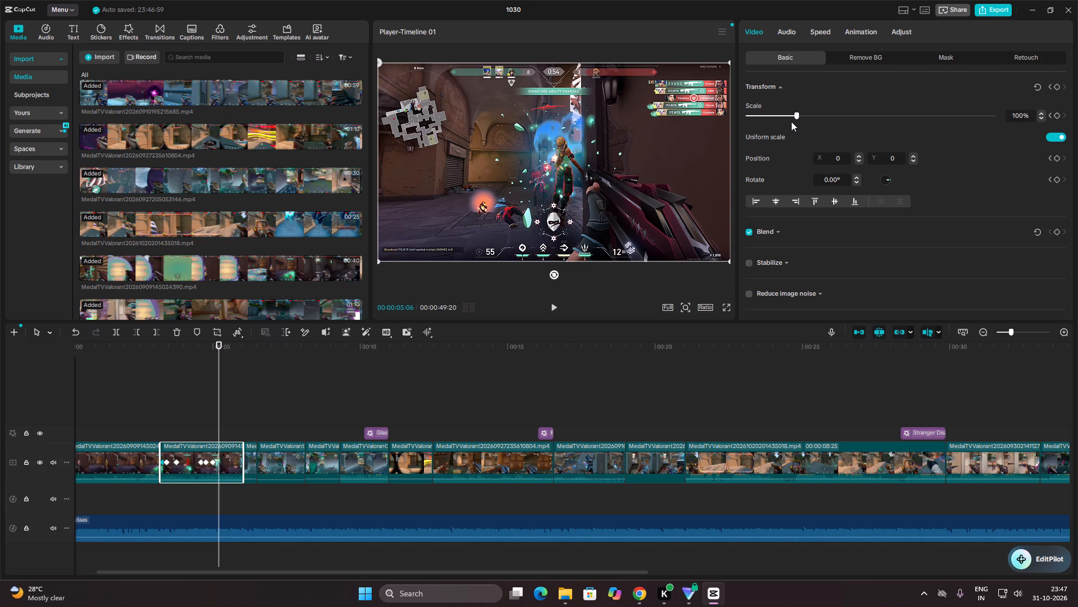
{"action": "key", "text": "Left"}
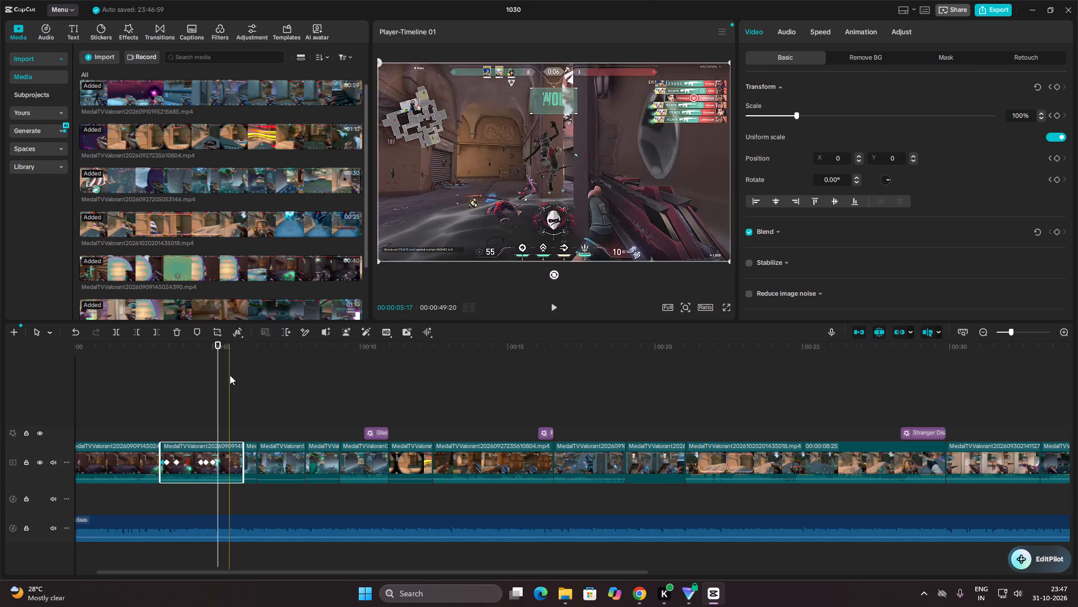
Play the second clip from its start at 00:00:03:07 to preview the shot zooms.
{"action": "left_click_drag", "start_coordinate": [219, 373], "coordinate": [159, 375]}
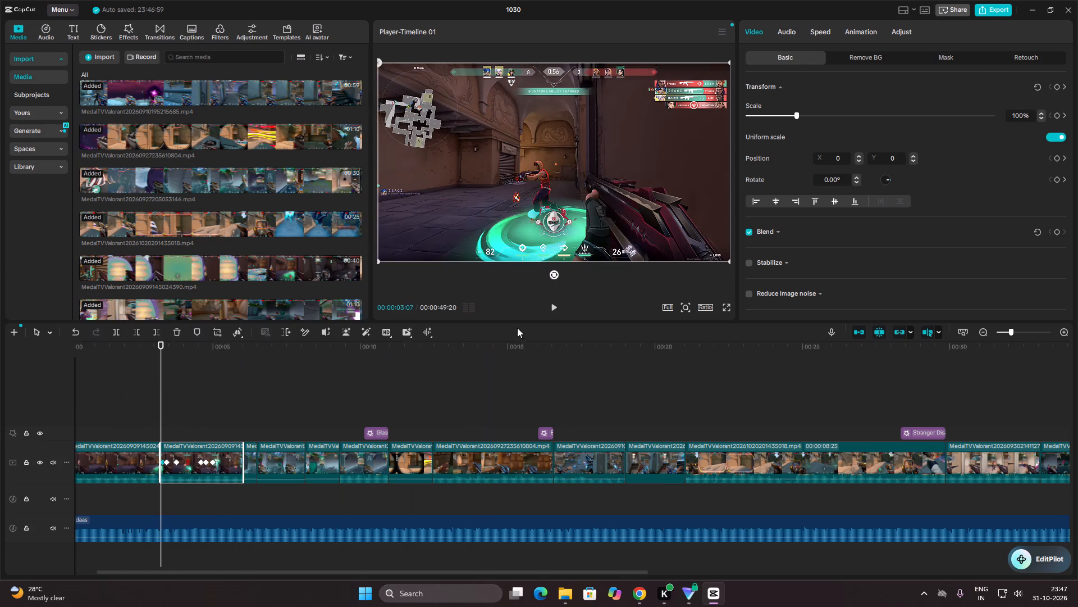
{"action": "left_click", "coordinate": [549, 309]}
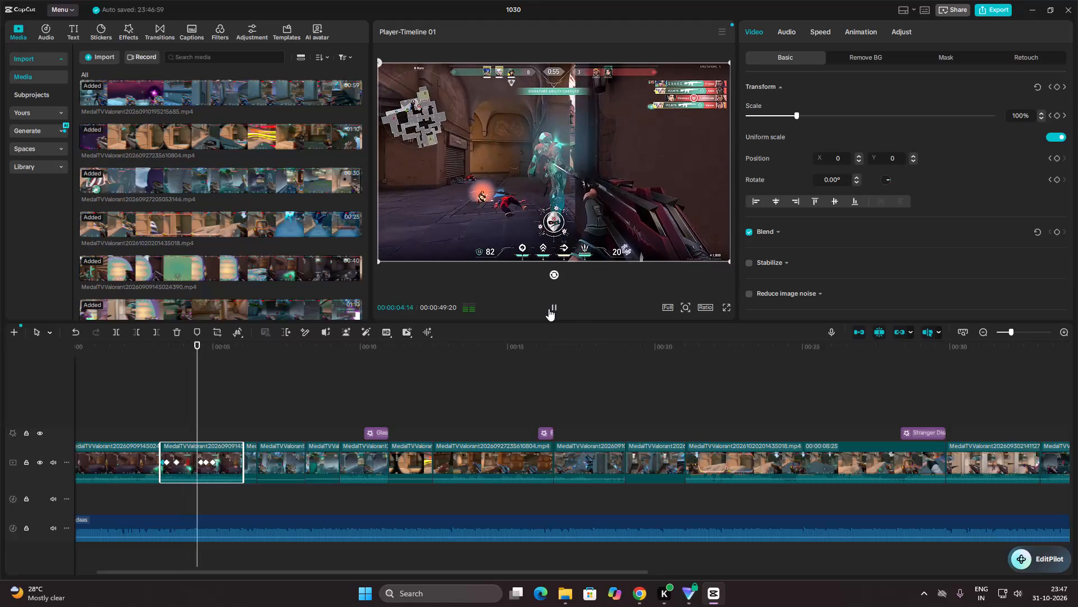
{"action": "key", "text": "space"}
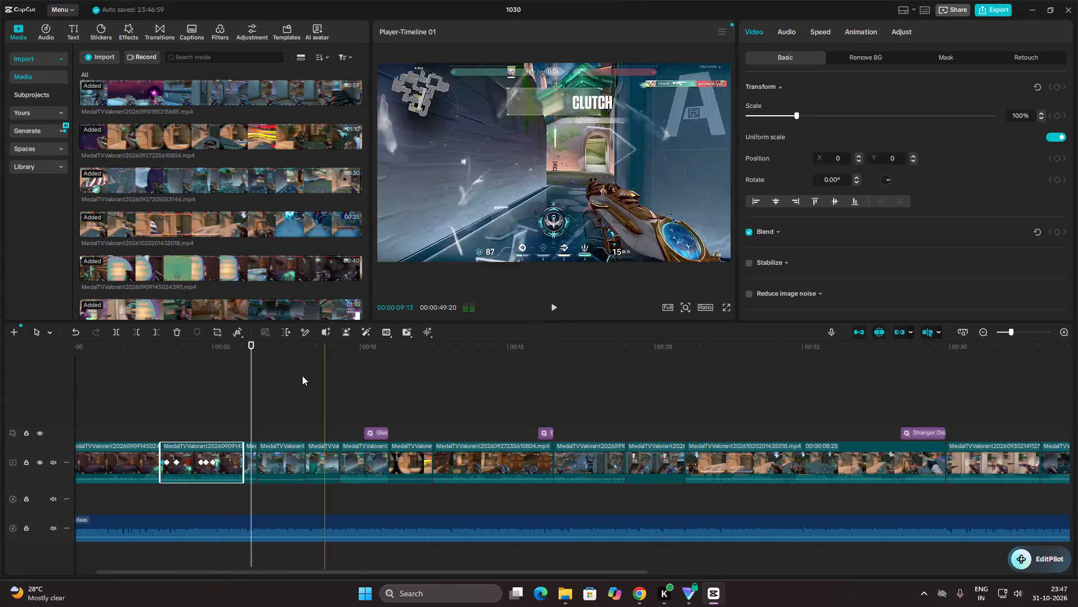
Return to the frames just before the next shot and add a 100% scale keyframe at 00:00:05:04.
{"action": "left_click_drag", "start_coordinate": [250, 375], "coordinate": [215, 383]}
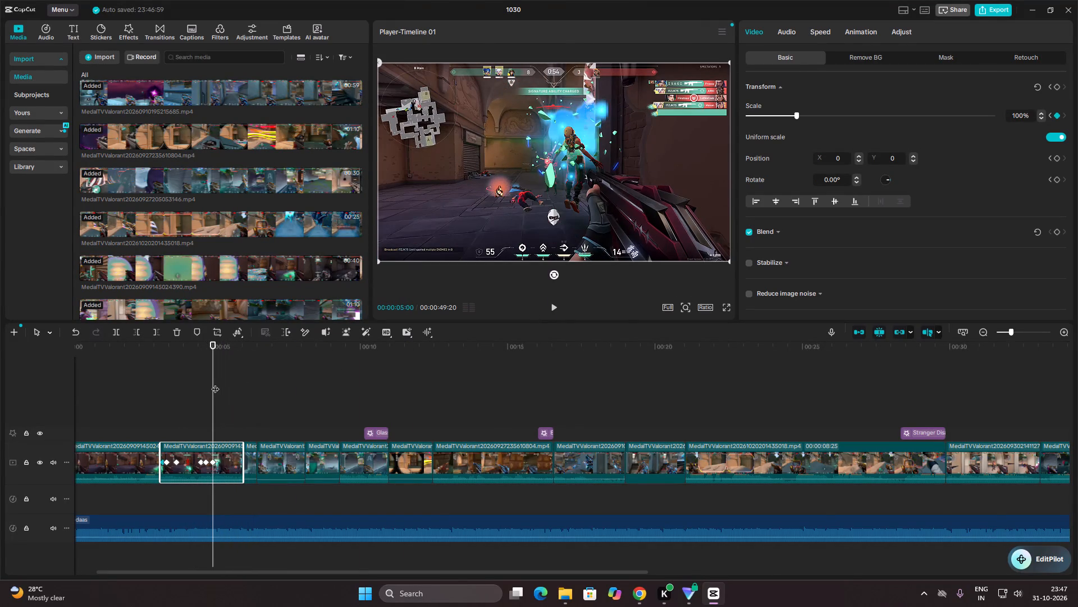
{"action": "key", "text": "Right"}
{"action": "key", "text": "Right"}
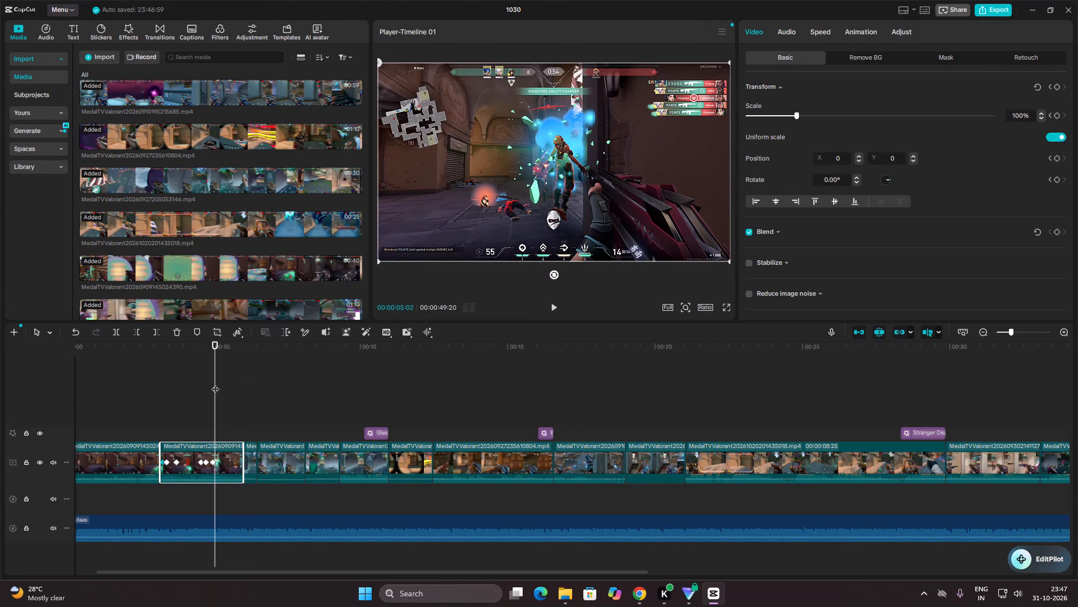
{"action": "key", "text": "Right"}
{"action": "key", "text": "Left"}
{"action": "key", "text": "Right"}
{"action": "key", "text": "Right"}
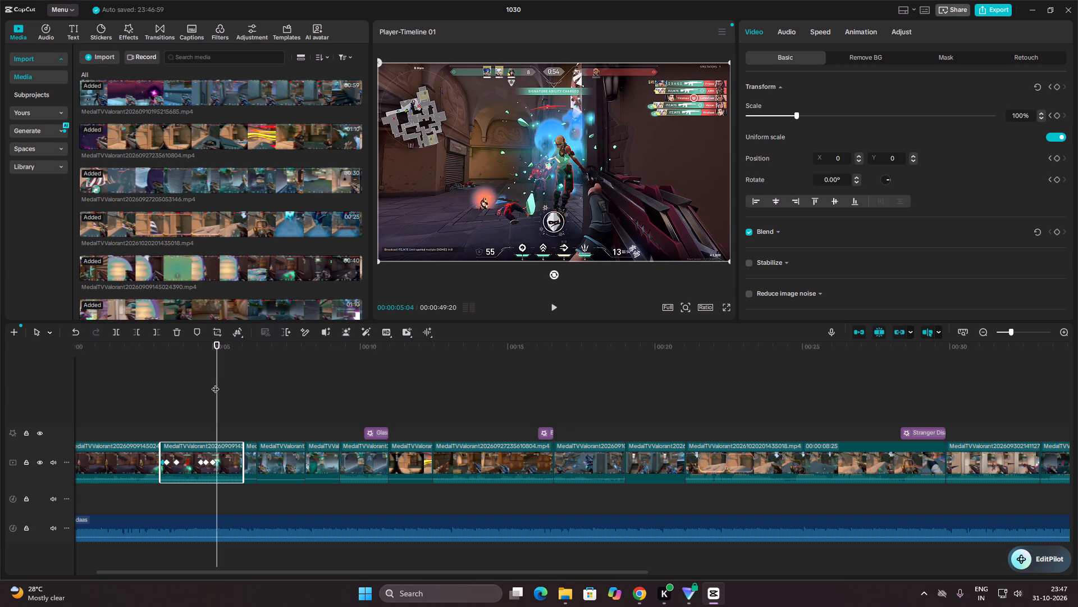
{"action": "left_click", "coordinate": [1056, 115]}
Advance five frames to 00:00:05:09 and set the second clip's scale to 115%.
{"action": "key", "text": "Right"}
{"action": "key", "text": "Right"}
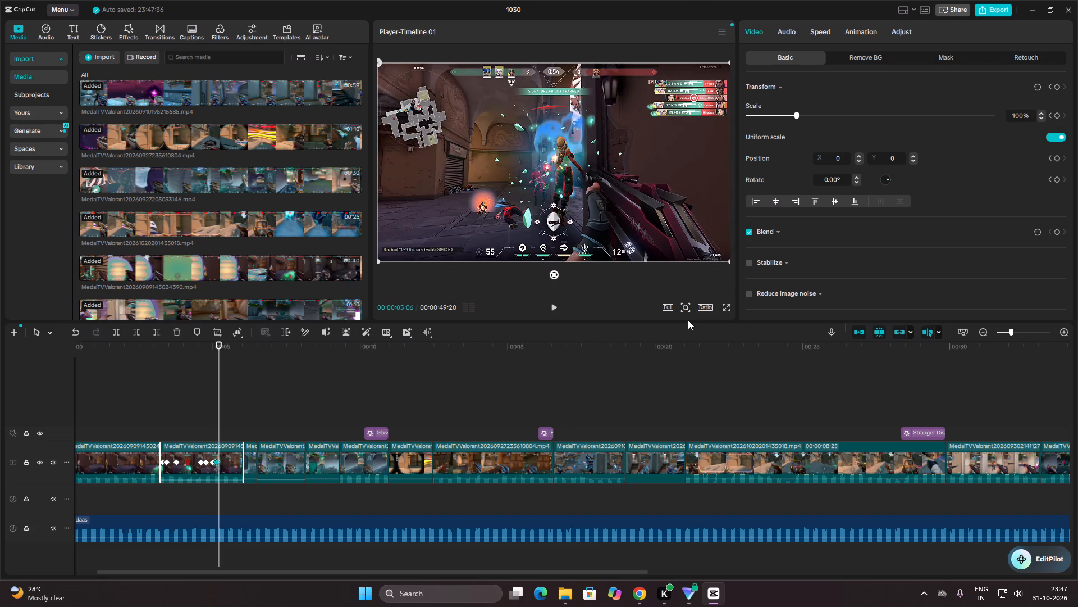
{"action": "key", "text": "Right"}
{"action": "key", "text": "Right"}
{"action": "key", "text": "Right"}
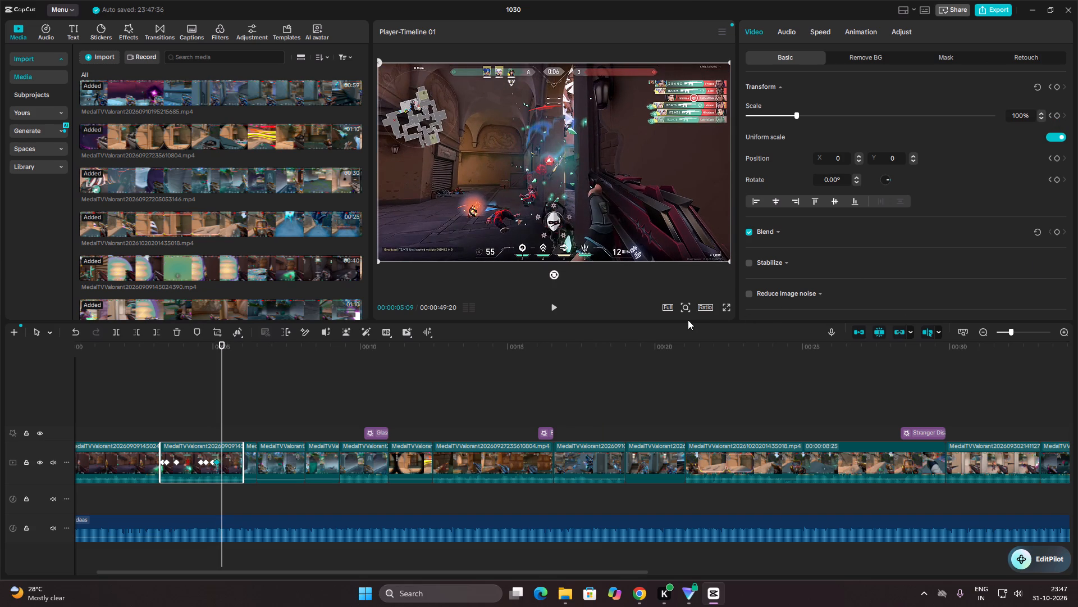
{"action": "left_click_drag", "start_coordinate": [796, 116], "coordinate": [801, 117]}
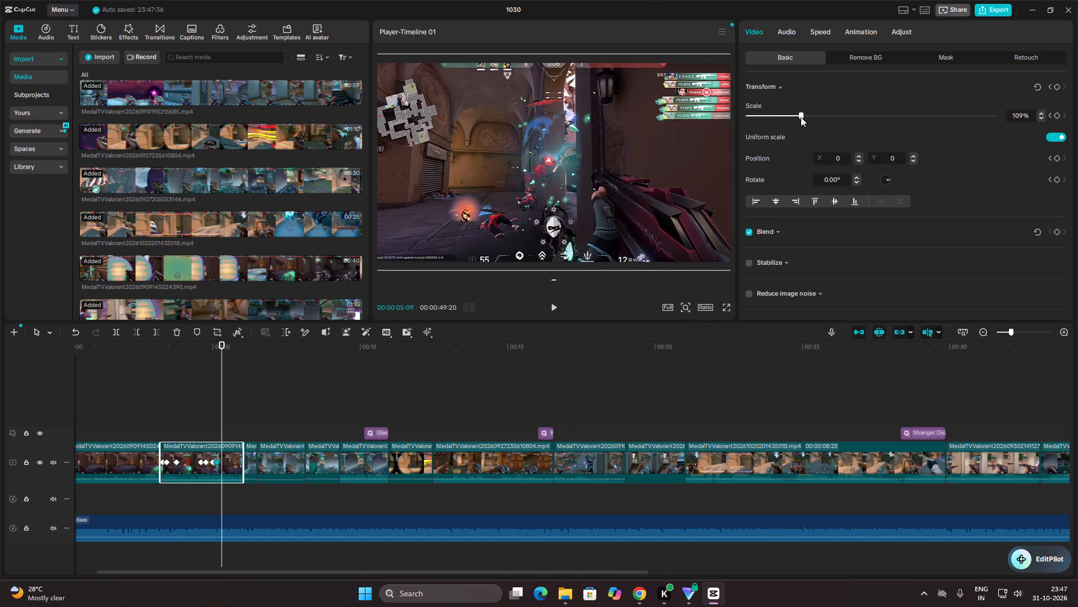
{"action": "left_click_drag", "start_coordinate": [801, 117], "coordinate": [803, 117]}
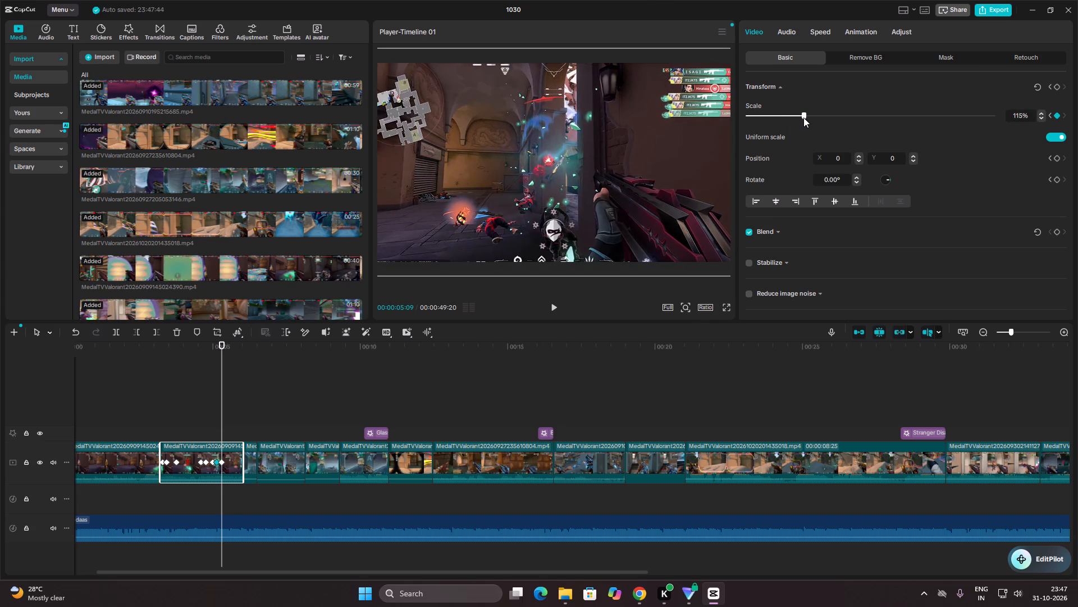
Advance ten frames to 00:00:05:19 and set the second clip's scale back to 100%.
{"action": "key", "text": "Right"}
{"action": "key", "text": "Right"}
{"action": "key", "text": "Right"}
{"action": "key", "text": "Right"}
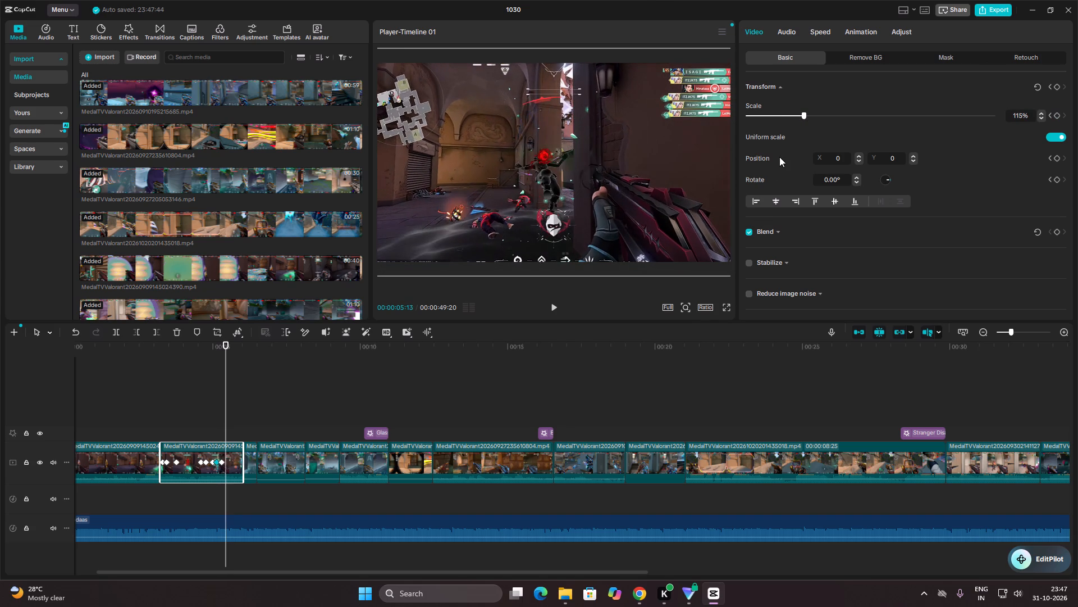
{"action": "key", "text": "Right"}
{"action": "key", "text": "Right"}
{"action": "key", "text": "Right"}
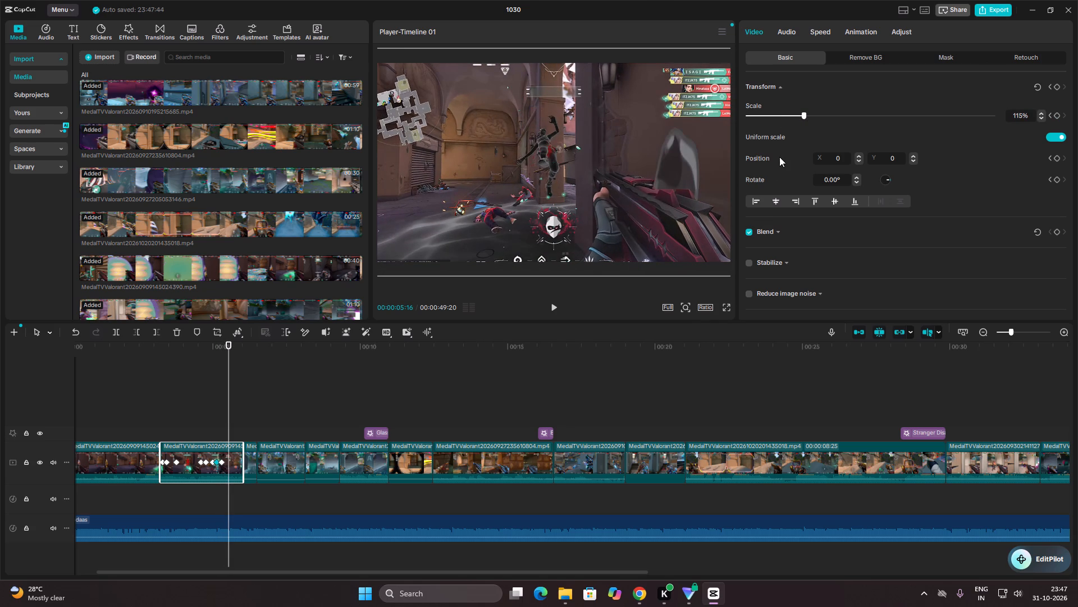
{"action": "key", "text": "Right"}
{"action": "key", "text": "Right"}
{"action": "key", "text": "Right"}
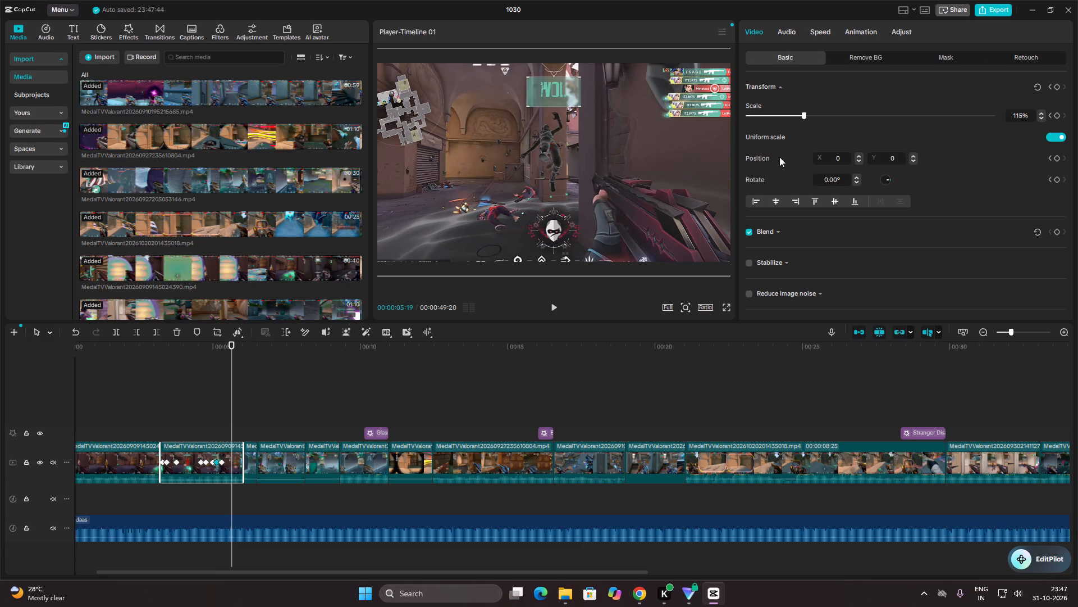
{"action": "left_click_drag", "start_coordinate": [802, 114], "coordinate": [796, 115]}
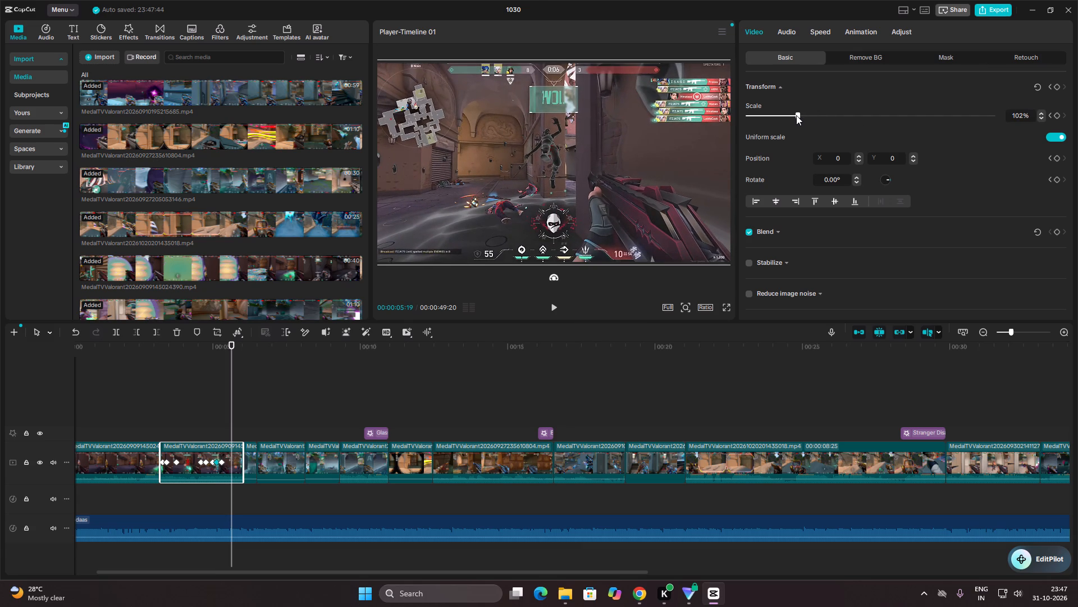
{"action": "left_click_drag", "start_coordinate": [796, 115], "coordinate": [795, 116]}
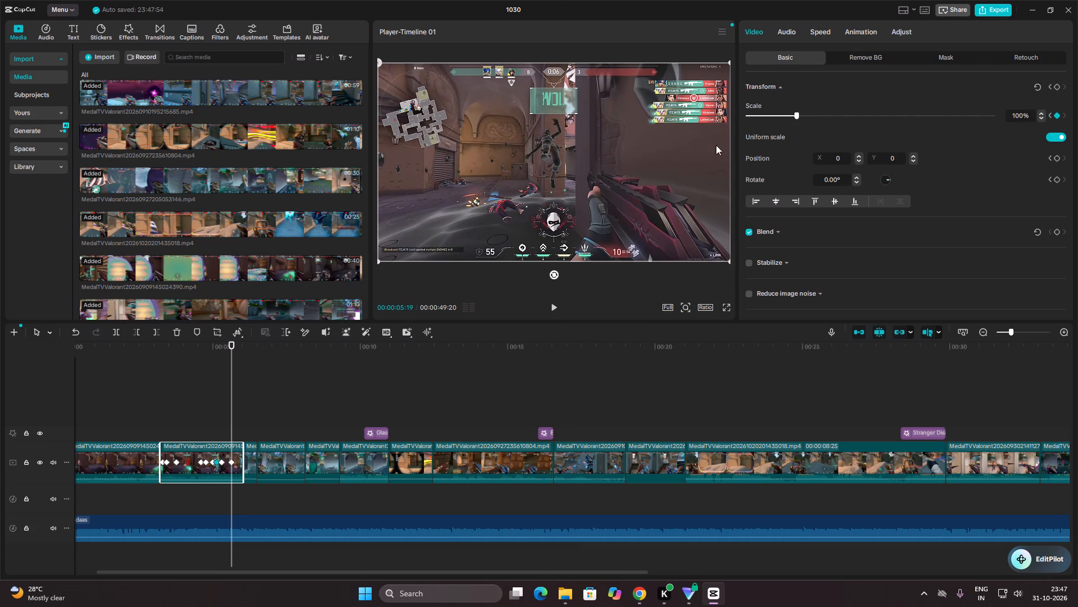
Play the second clip from around its start to preview its shot zooms.
{"action": "left_click_drag", "start_coordinate": [232, 367], "coordinate": [205, 373]}
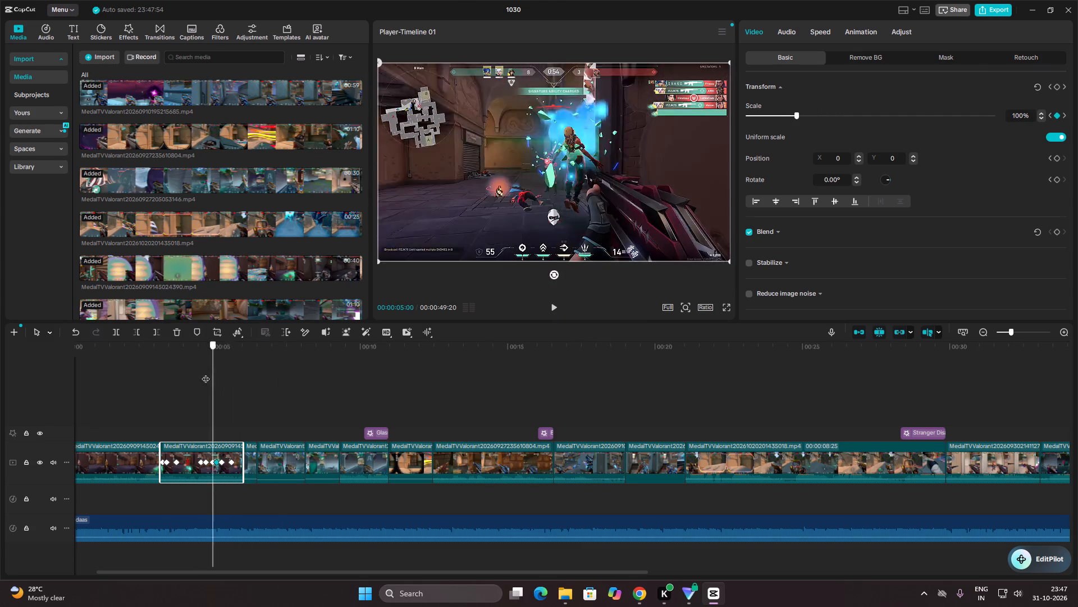
{"action": "left_click_drag", "start_coordinate": [205, 373], "coordinate": [154, 378]}
{"action": "key", "text": "space"}
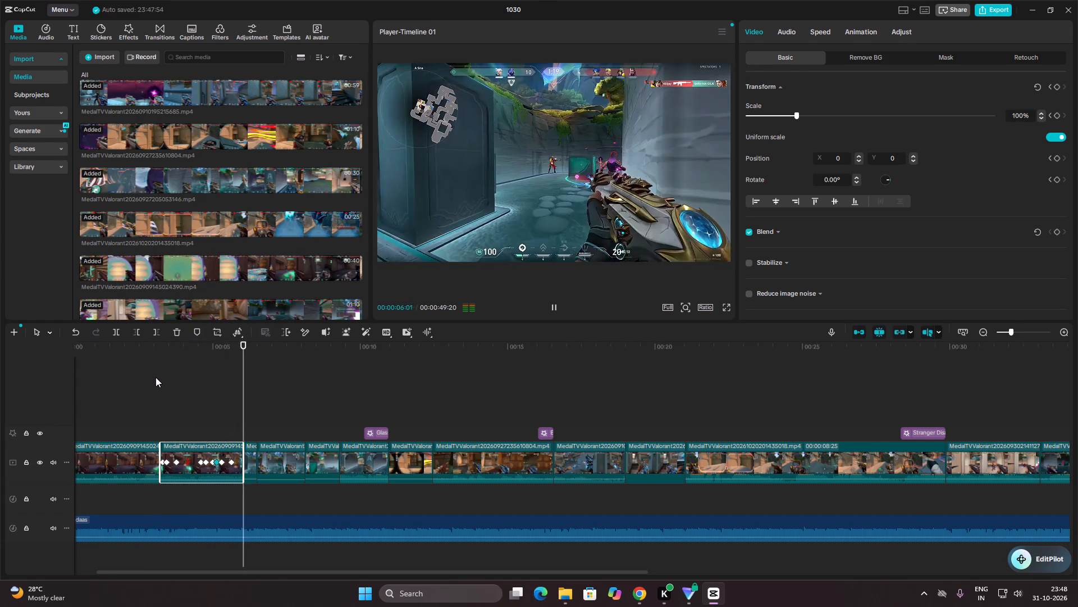
{"action": "key", "text": "space"}
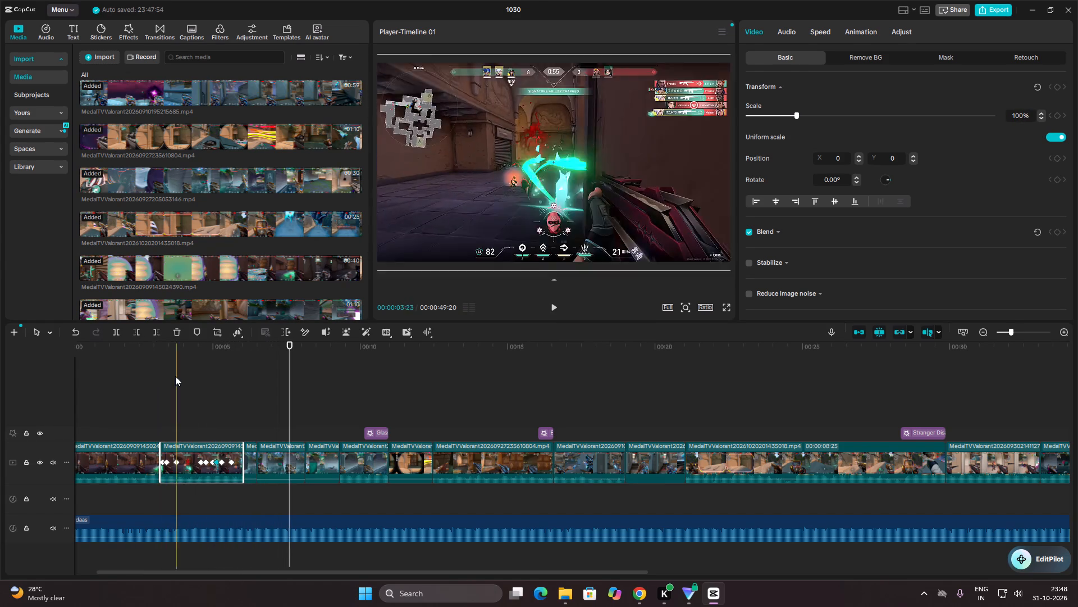
Select the short third clip and add a transform keyframe at 100% scale at 00:00:06:03, just before its shot.
{"action": "left_click_drag", "start_coordinate": [287, 391], "coordinate": [261, 392]}
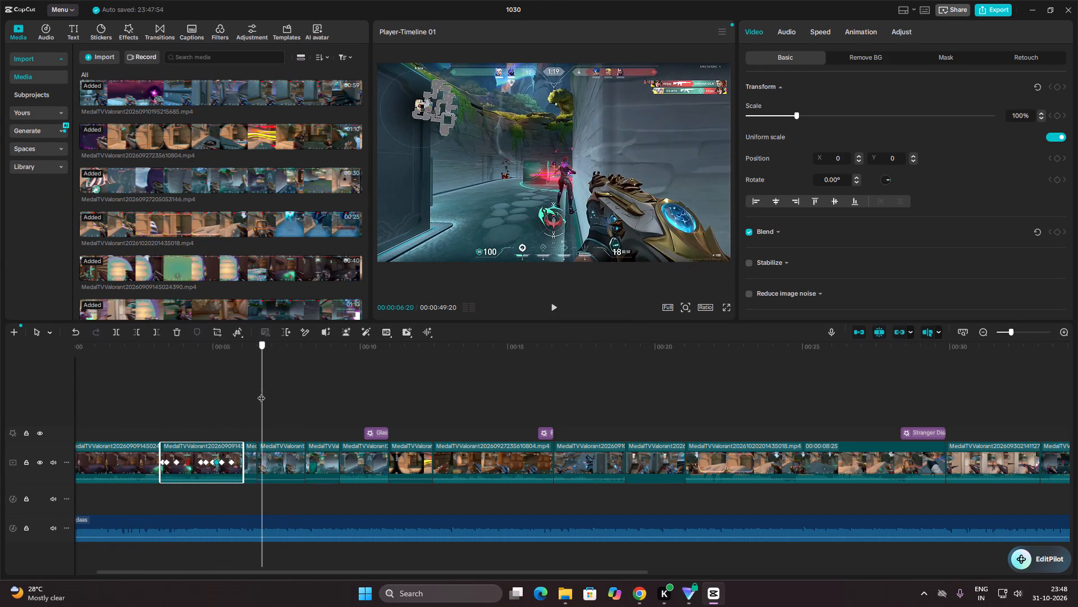
{"action": "left_click_drag", "start_coordinate": [261, 392], "coordinate": [246, 392]}
{"action": "left_click", "coordinate": [250, 456]}
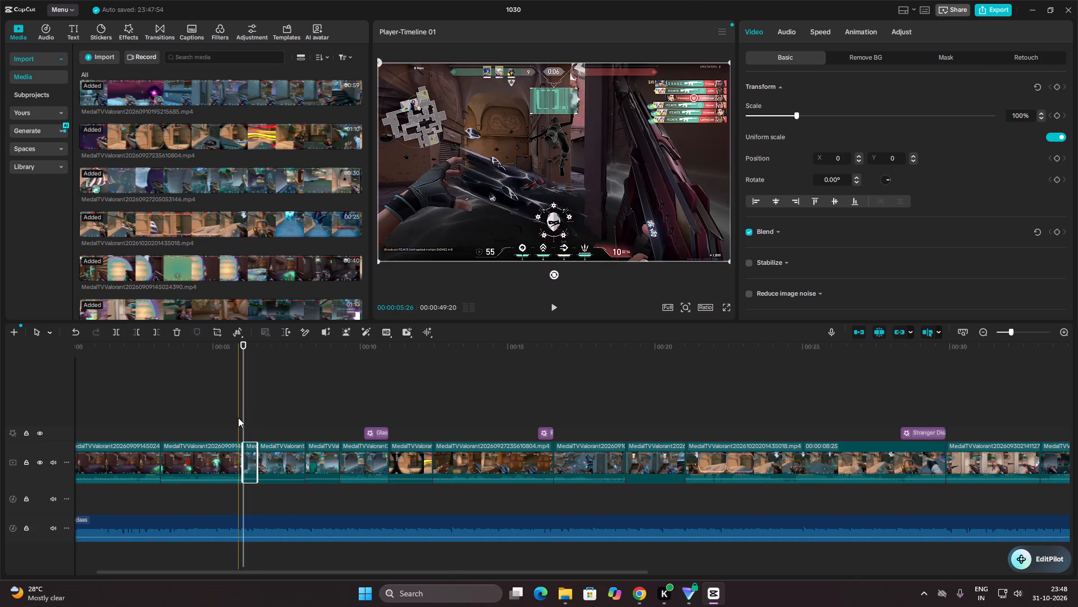
{"action": "left_click", "coordinate": [242, 414]}
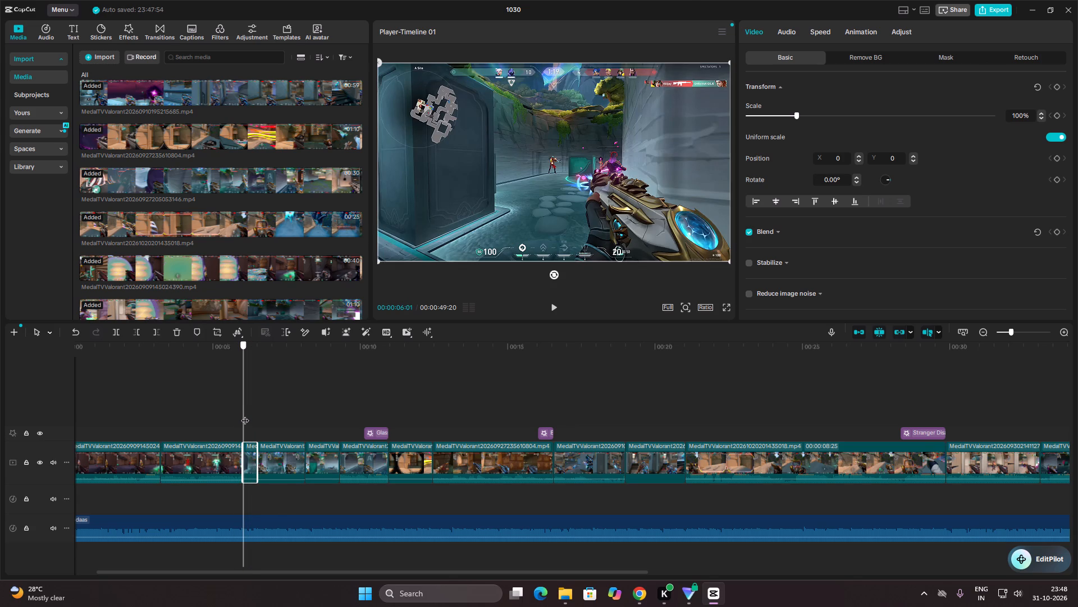
{"action": "left_click", "coordinate": [242, 409]}
{"action": "key", "text": "Right"}
{"action": "key", "text": "Right"}
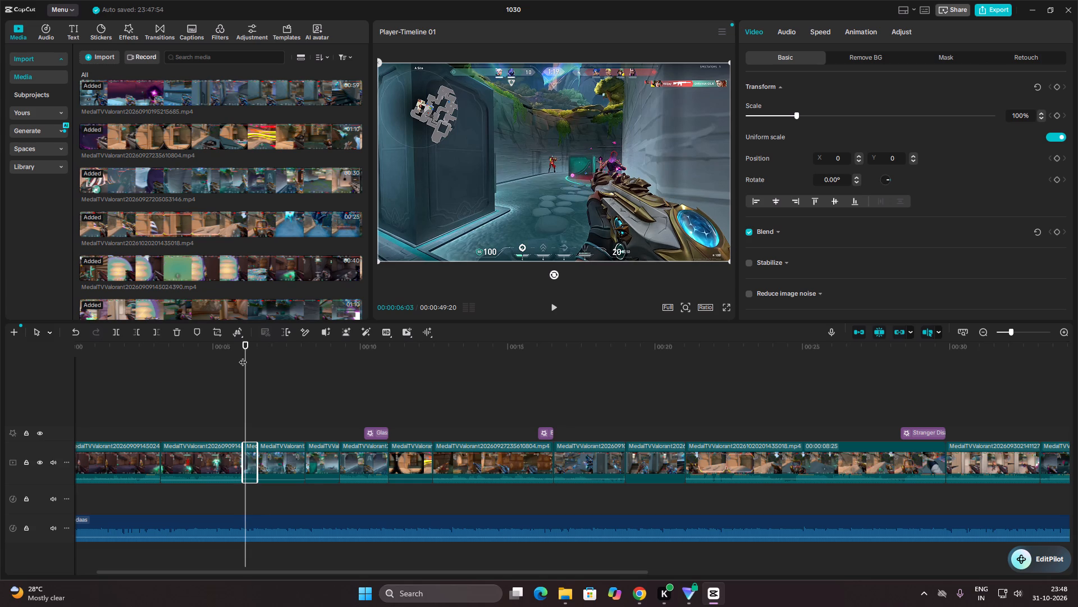
{"action": "left_click", "coordinate": [1058, 87]}
Advance five frames to 00:00:06:08 and set the third clip's scale to 115%.
{"action": "key", "text": "Right"}
{"action": "key", "text": "Right"}
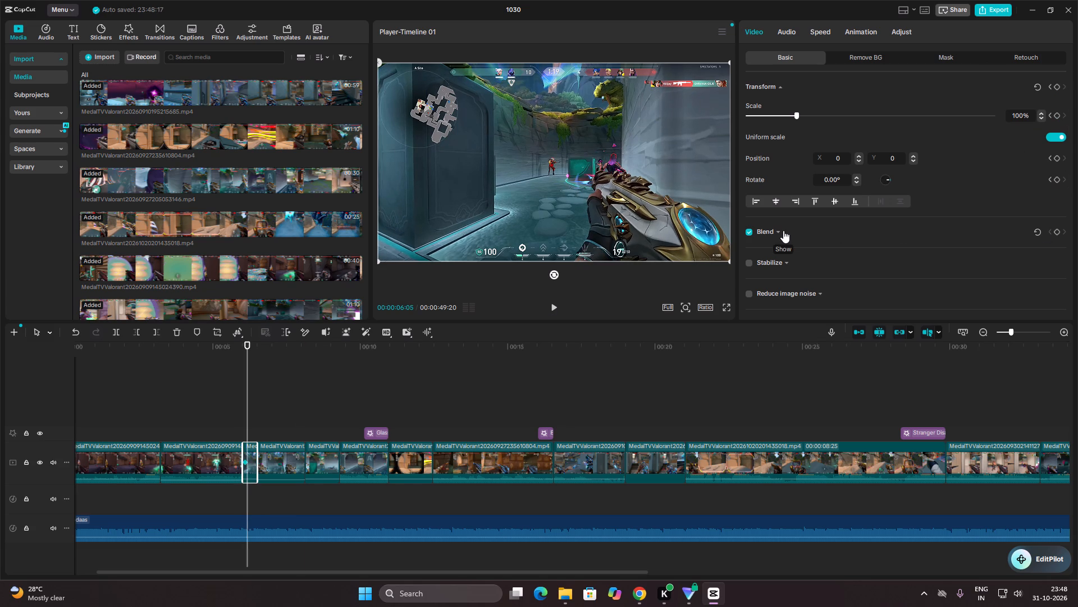
{"action": "key", "text": "Right"}
{"action": "key", "text": "Right"}
{"action": "key", "text": "Right"}
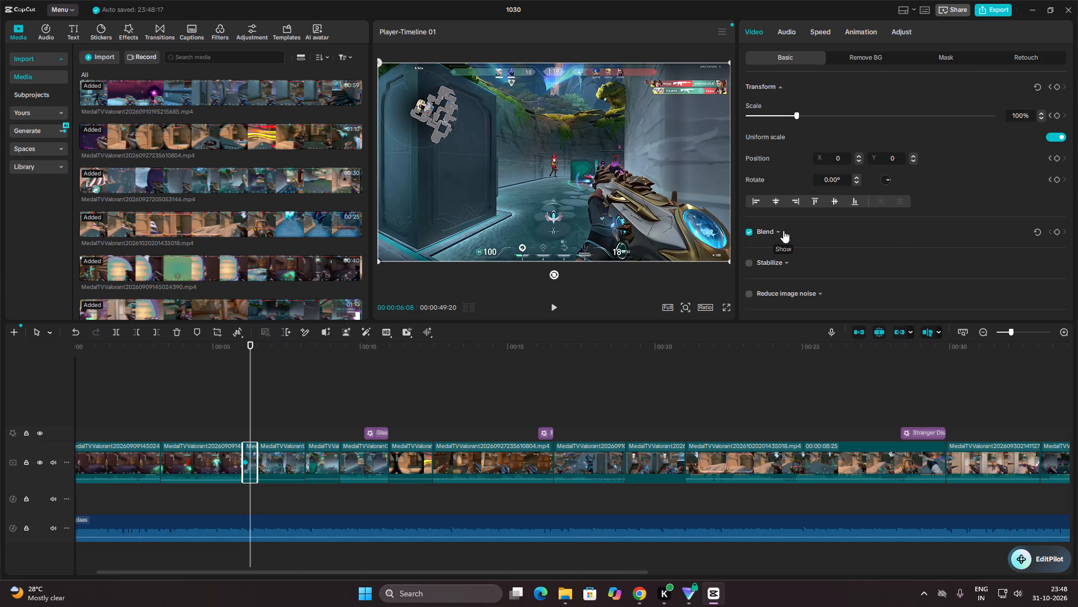
{"action": "left_click_drag", "start_coordinate": [796, 115], "coordinate": [800, 115]}
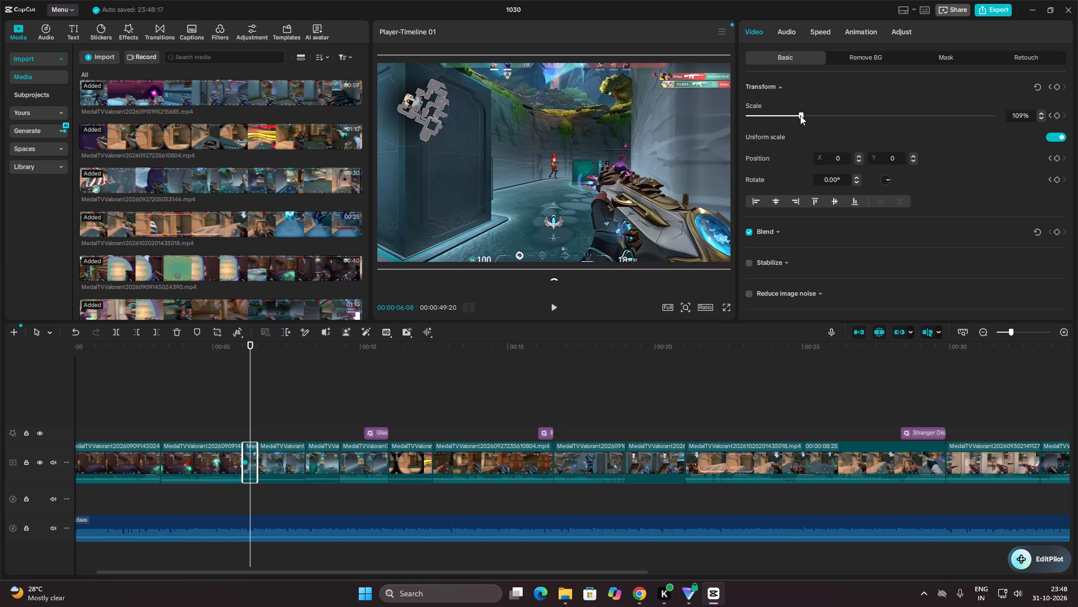
{"action": "left_click_drag", "start_coordinate": [800, 115], "coordinate": [803, 115]}
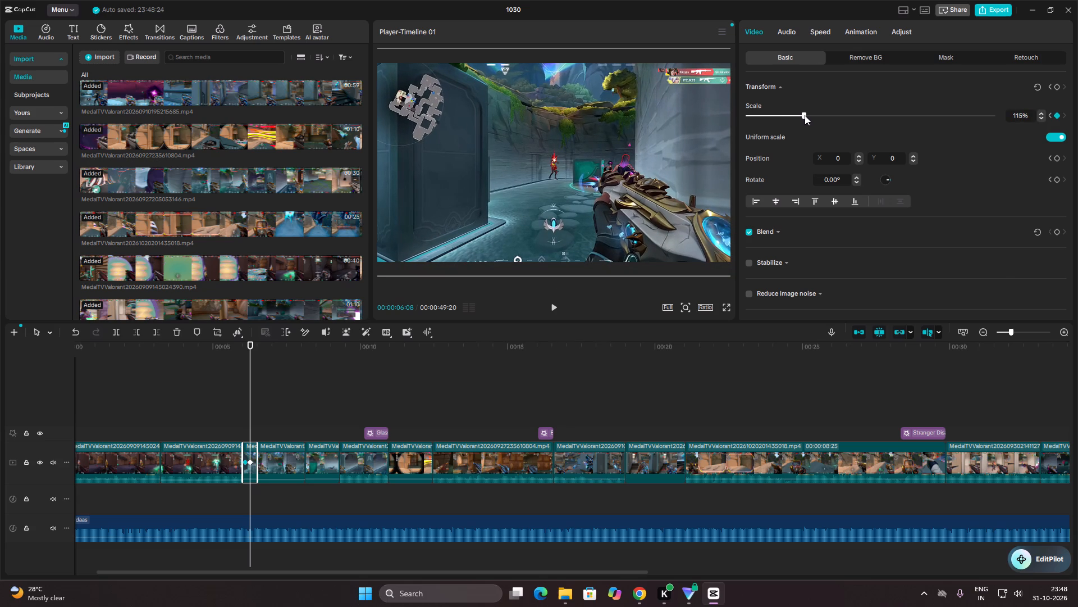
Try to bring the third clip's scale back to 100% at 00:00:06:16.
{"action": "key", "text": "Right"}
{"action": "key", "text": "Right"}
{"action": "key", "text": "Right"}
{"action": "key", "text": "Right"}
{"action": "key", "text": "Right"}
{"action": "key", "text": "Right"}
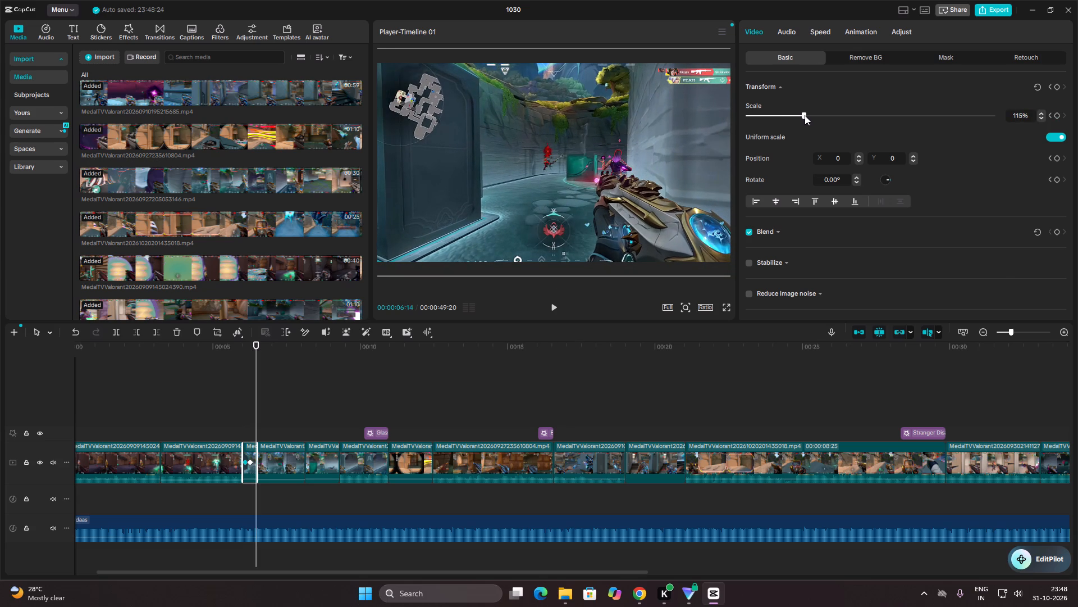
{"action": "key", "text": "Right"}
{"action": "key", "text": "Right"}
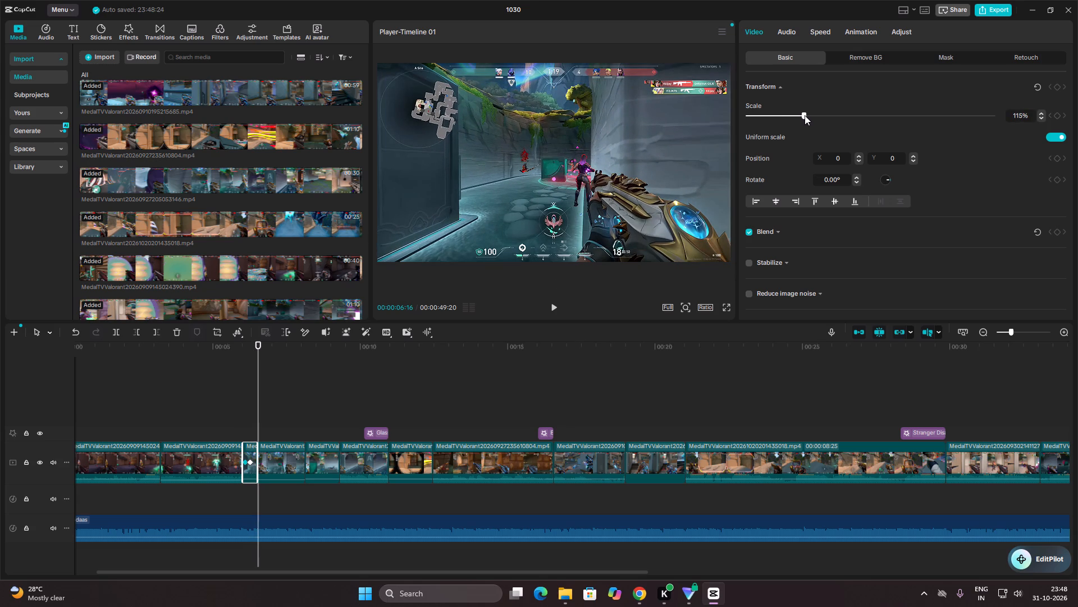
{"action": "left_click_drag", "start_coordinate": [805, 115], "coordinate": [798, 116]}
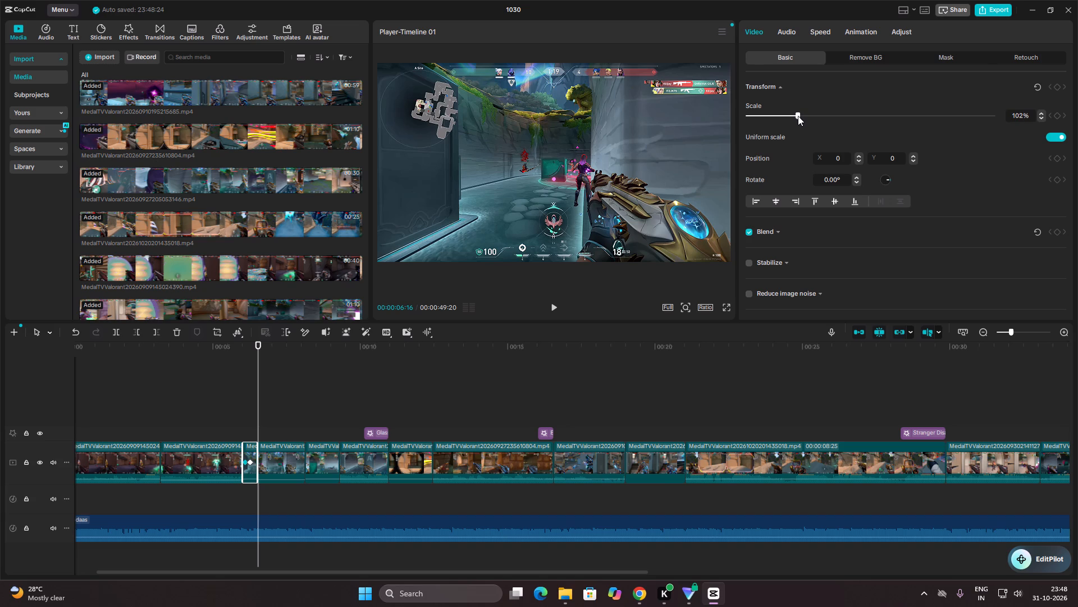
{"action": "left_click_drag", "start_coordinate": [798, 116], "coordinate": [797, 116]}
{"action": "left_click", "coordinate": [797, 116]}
Examine the frames around the cut between the third and fourth clips.
{"action": "key", "text": "Right"}
{"action": "key", "text": "Right"}
{"action": "key", "text": "Right"}
{"action": "key", "text": "Right"}
{"action": "key", "text": "Right"}
{"action": "key", "text": "Left"}
{"action": "key", "text": "Left"}
{"action": "key", "text": "Left"}
{"action": "key", "text": "Left"}
{"action": "key", "text": "Left"}
{"action": "key", "text": "Left"}
{"action": "key", "text": "Left"}
{"action": "key", "text": "Left"}
{"action": "key", "text": "Left"}
{"action": "key", "text": "Left"}
{"action": "key", "text": "Left"}
{"action": "key", "text": "Left"}
{"action": "key", "text": "Left"}
{"action": "key", "text": "Left"}
{"action": "key", "text": "Left"}
{"action": "key", "text": "Left"}
{"action": "key", "text": "Left"}
{"action": "key", "text": "Left"}
{"action": "key", "text": "Left"}
{"action": "key", "text": "Left"}
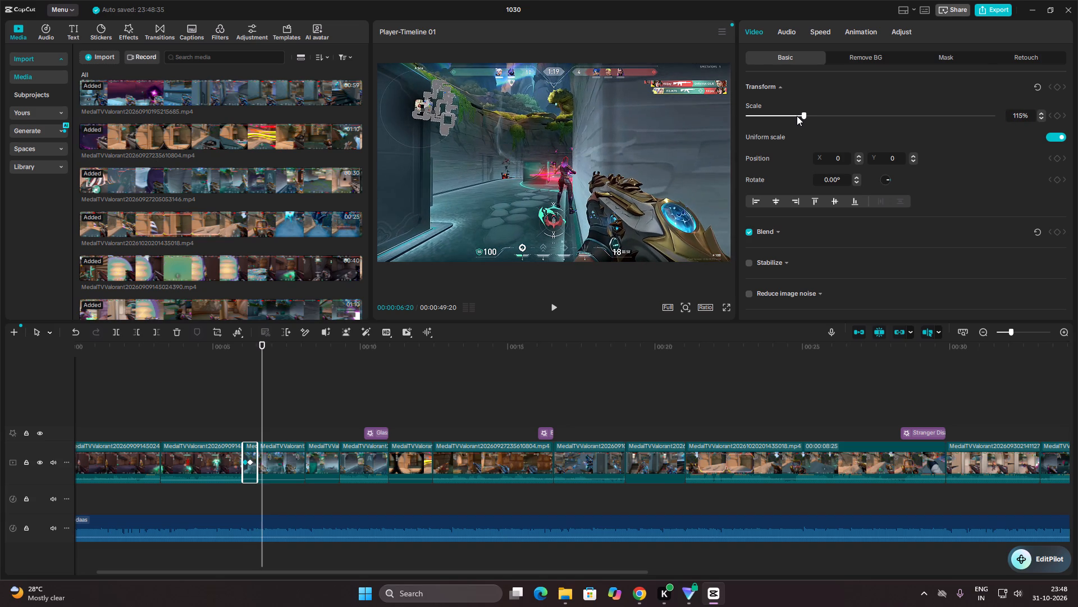
Find the fourth clip's next shot and add a transform keyframe at 100% scale to that clip at 00:00:07:03.
{"action": "key", "text": "space"}
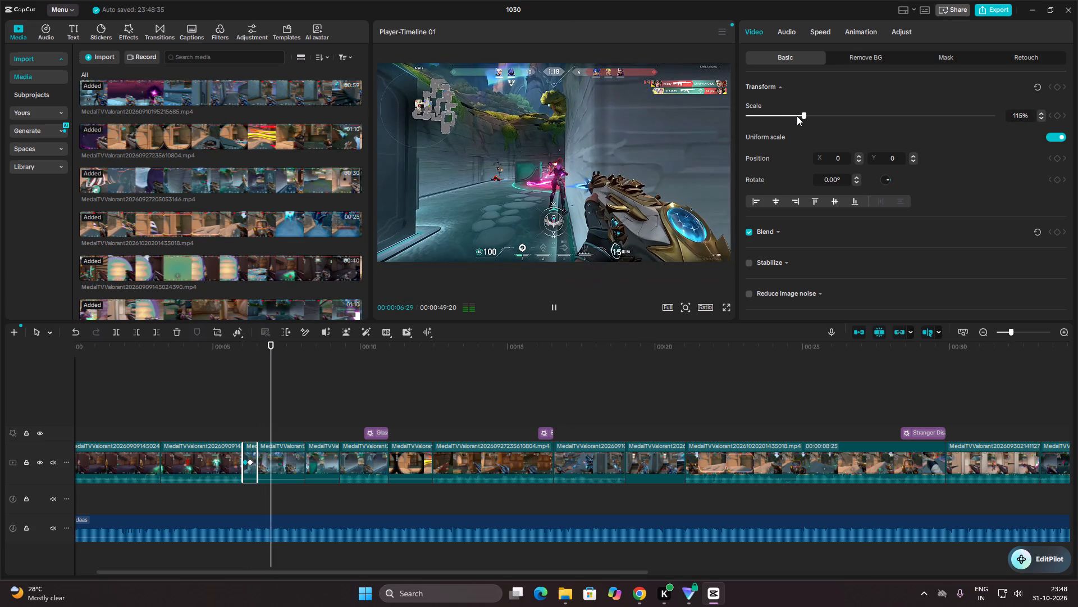
{"action": "key", "text": "space"}
{"action": "key", "text": "Left"}
{"action": "key", "text": "Left"}
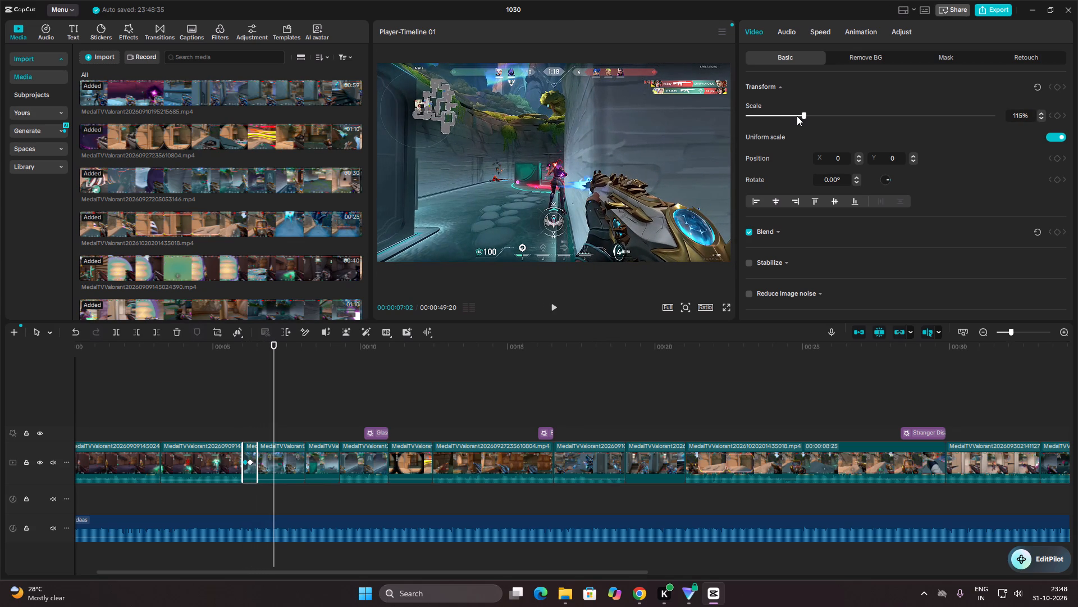
{"action": "key", "text": "Right"}
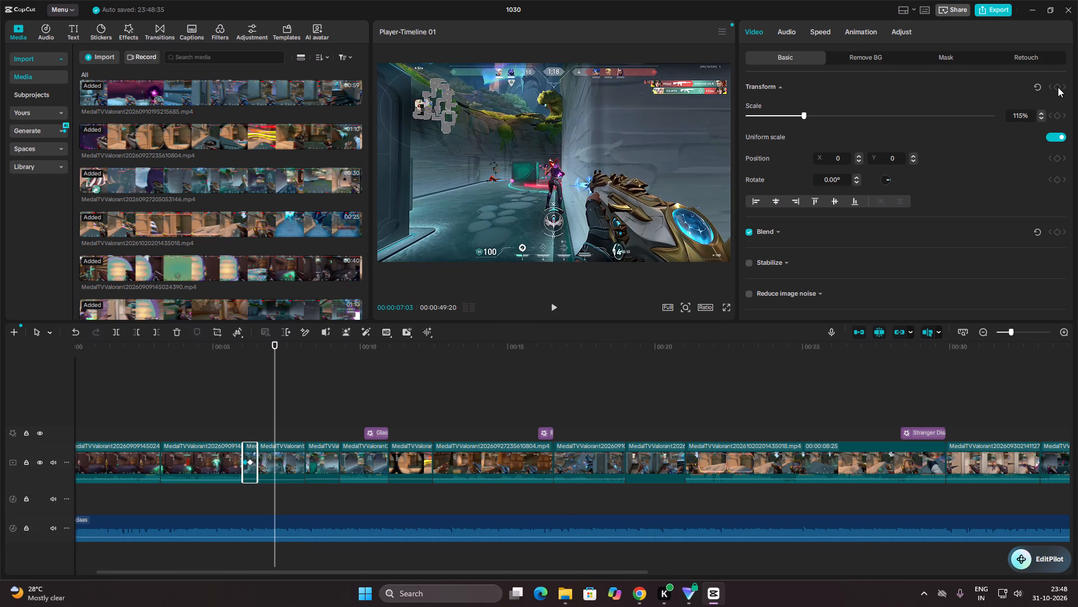
{"action": "left_click", "coordinate": [281, 452]}
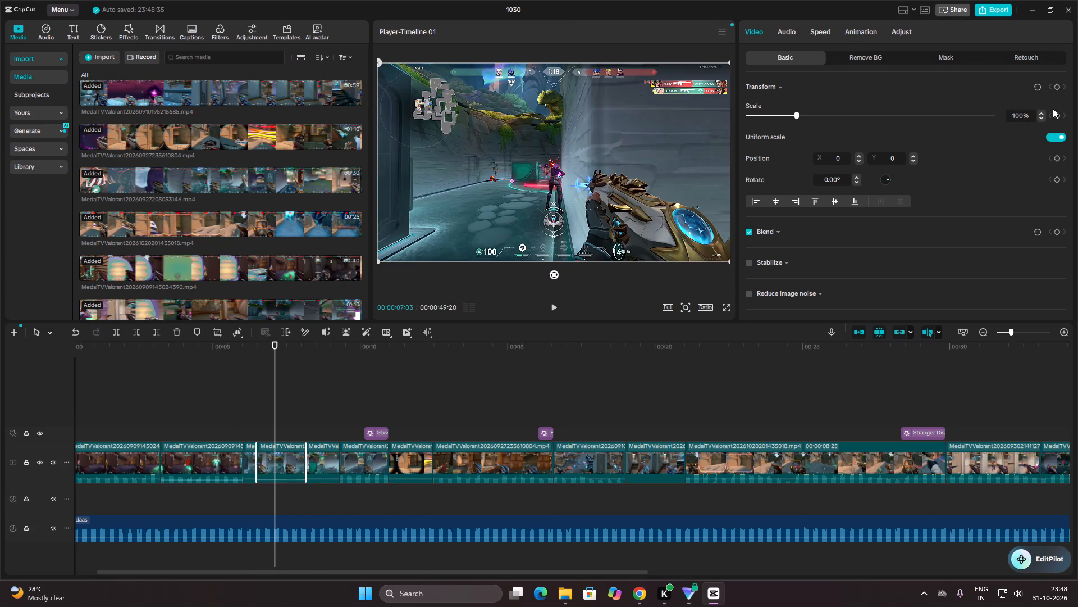
{"action": "left_click", "coordinate": [1059, 85]}
Advance ten frames to 00:00:07:13 and set the fourth clip's scale to 115%.
{"action": "key", "text": "Right"}
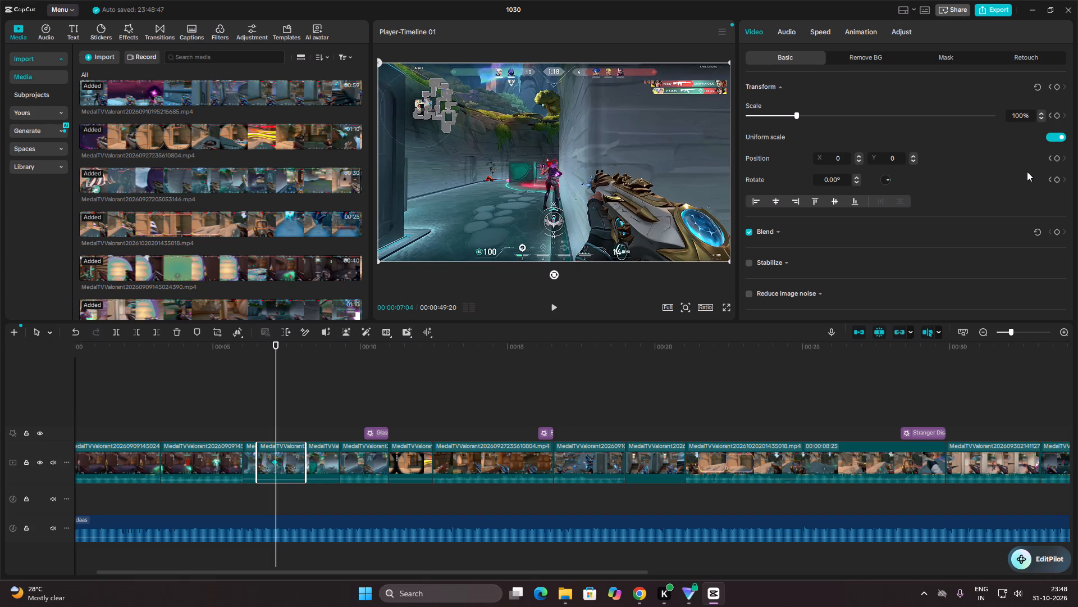
{"action": "key", "text": "Right"}
{"action": "key", "text": "Right"}
{"action": "key", "text": "Right"}
{"action": "key", "text": "Right"}
{"action": "key", "text": "Right"}
{"action": "key", "text": "Right"}
{"action": "key", "text": "Right"}
{"action": "key", "text": "Right"}
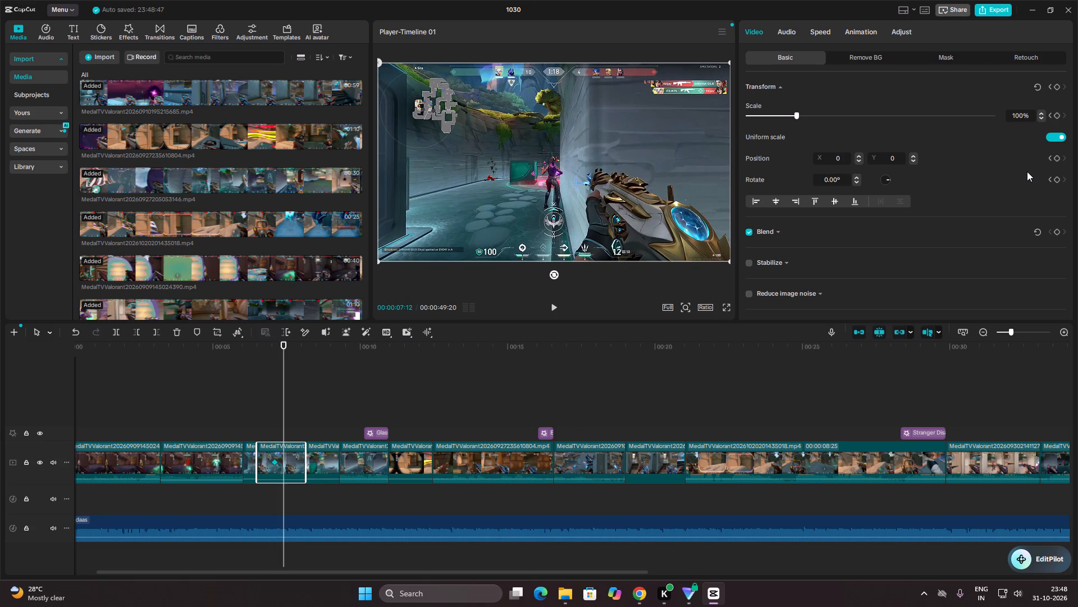
{"action": "key", "text": "Right"}
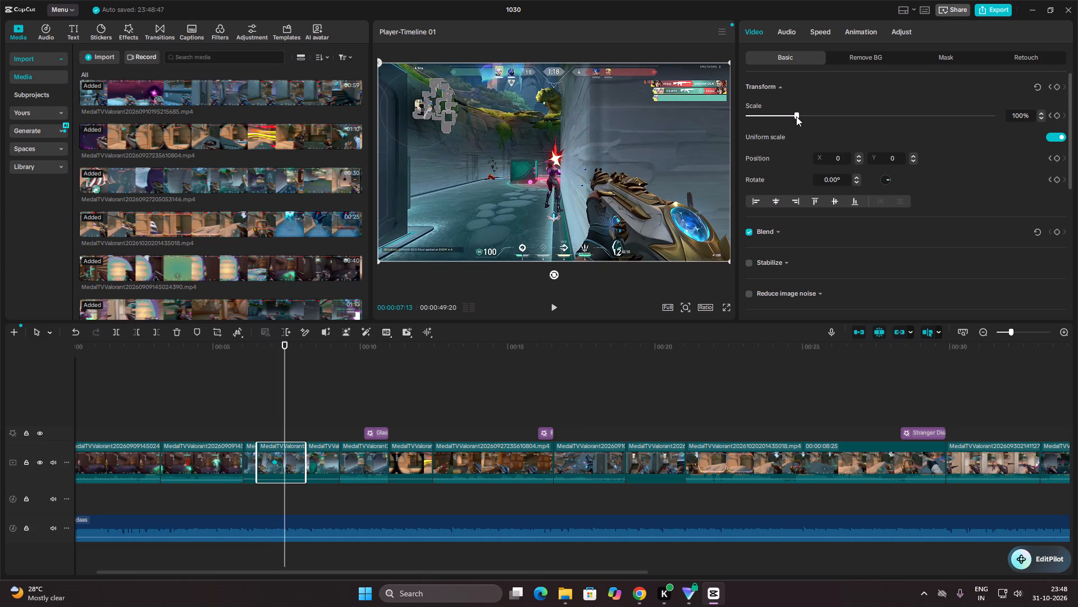
{"action": "left_click_drag", "start_coordinate": [798, 115], "coordinate": [806, 113]}
Find the end of the shot impact at 00:00:07:22 and set the fourth clip's scale back to 100%.
{"action": "key", "text": "Right"}
{"action": "key", "text": "Right"}
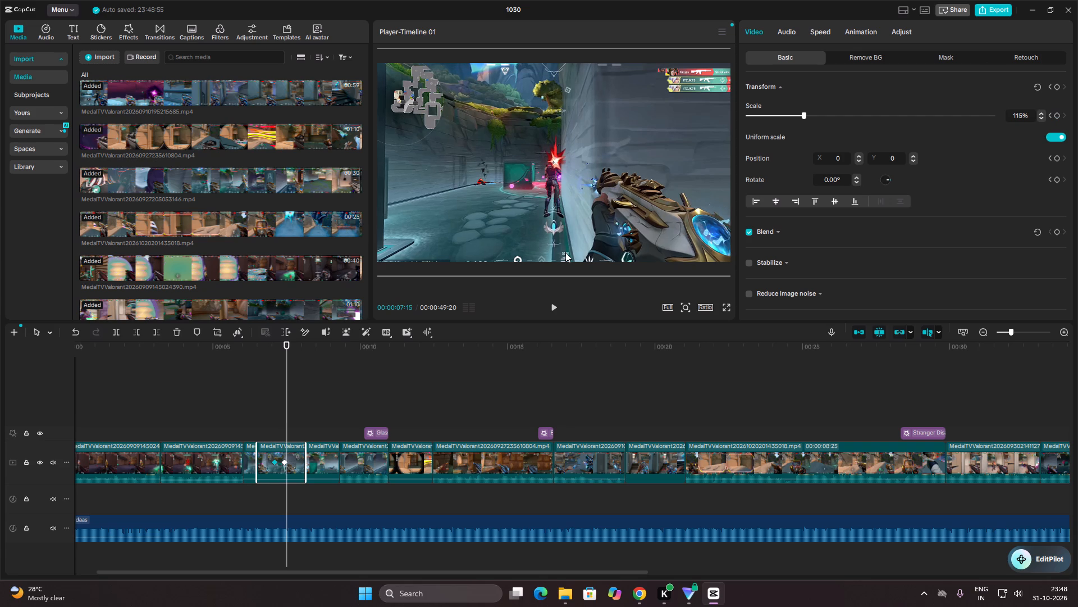
{"action": "key", "text": "Right"}
{"action": "key", "text": "Right"}
{"action": "key", "text": "Right"}
{"action": "key", "text": "Right"}
{"action": "key", "text": "Right"}
{"action": "key", "text": "Right"}
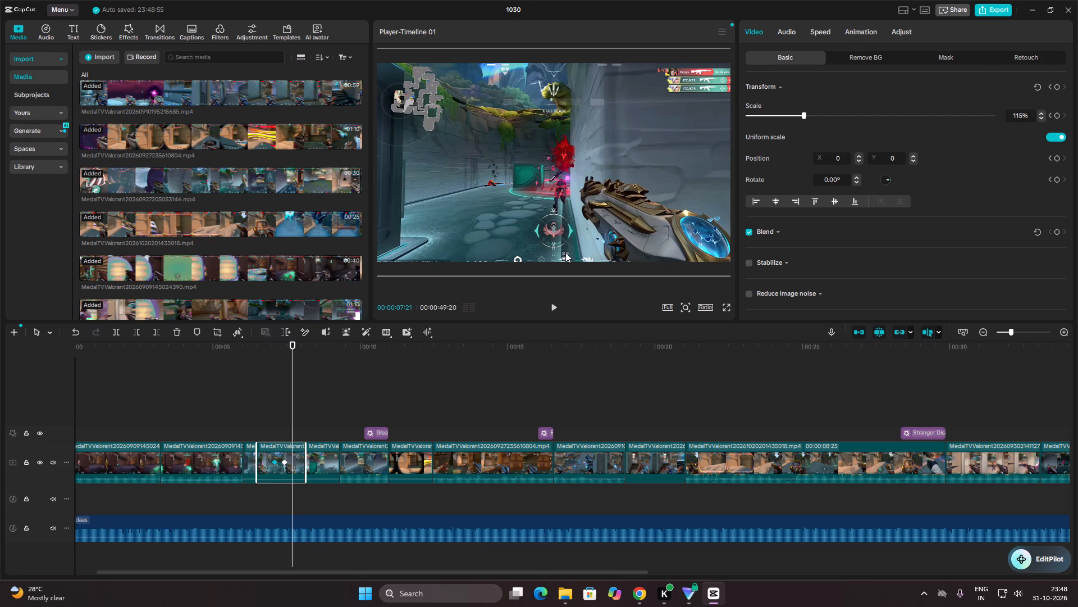
{"action": "key", "text": "Right"}
{"action": "key", "text": "Right"}
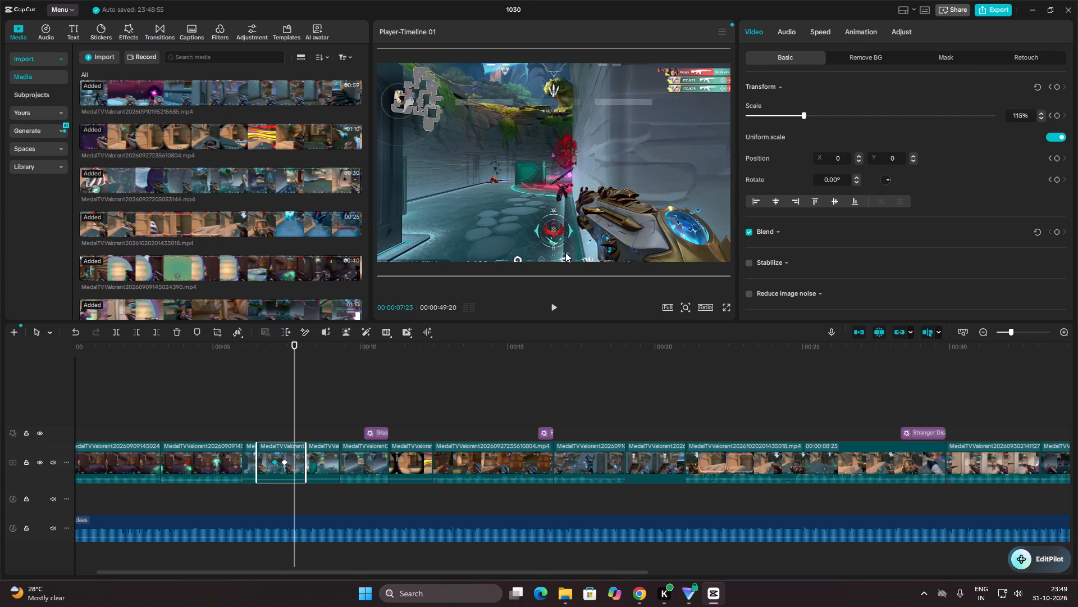
{"action": "key", "text": "Left"}
{"action": "key", "text": "Left"}
{"action": "key", "text": "Left"}
{"action": "key", "text": "Right"}
{"action": "key", "text": "Right"}
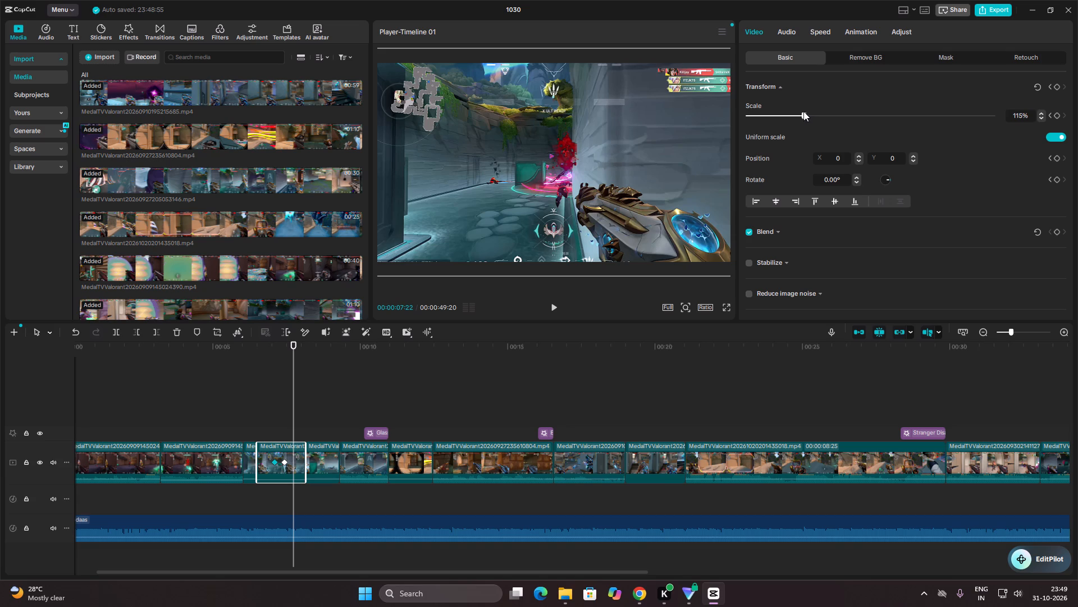
{"action": "left_click_drag", "start_coordinate": [803, 111], "coordinate": [797, 114]}
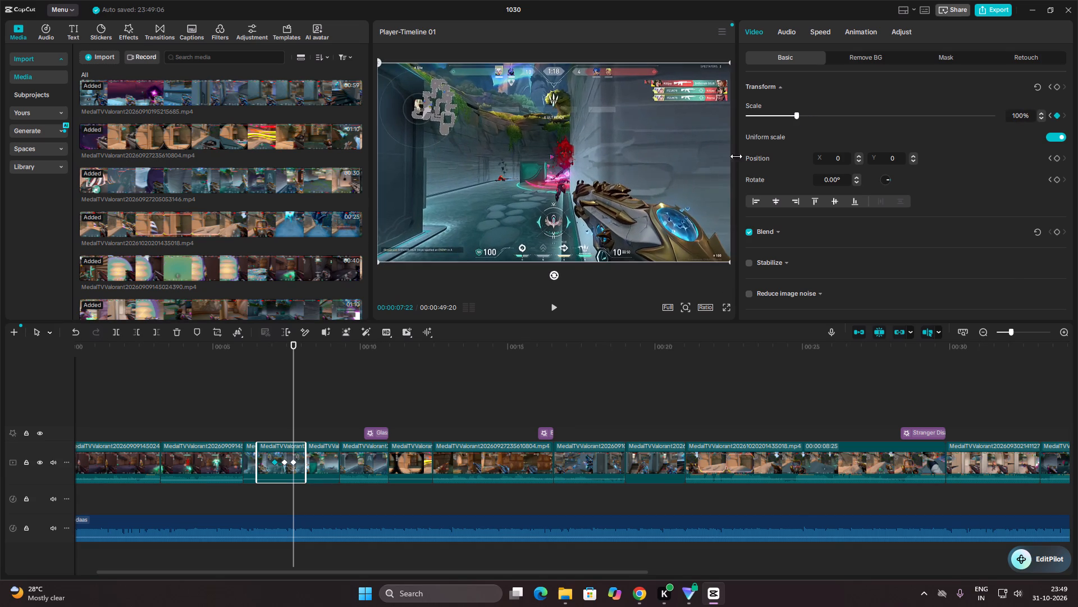
Play back the fourth clip's shot zoom several times to check its timing.
{"action": "left_click_drag", "start_coordinate": [293, 375], "coordinate": [257, 380]}
{"action": "key", "text": "space"}
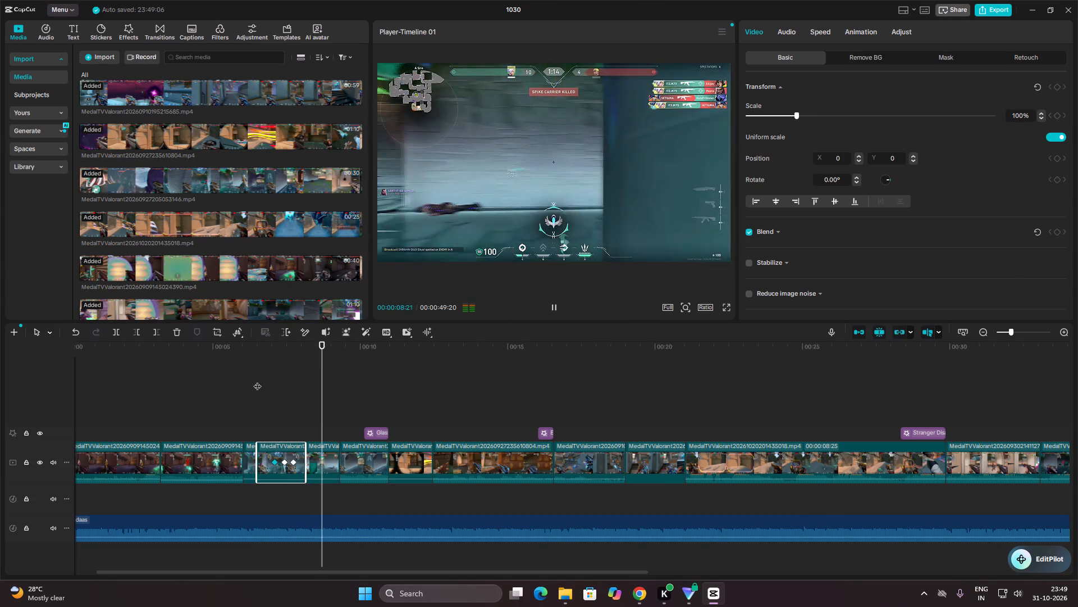
{"action": "key", "text": "space"}
{"action": "left_click_drag", "start_coordinate": [332, 389], "coordinate": [237, 392]}
{"action": "key", "text": "space"}
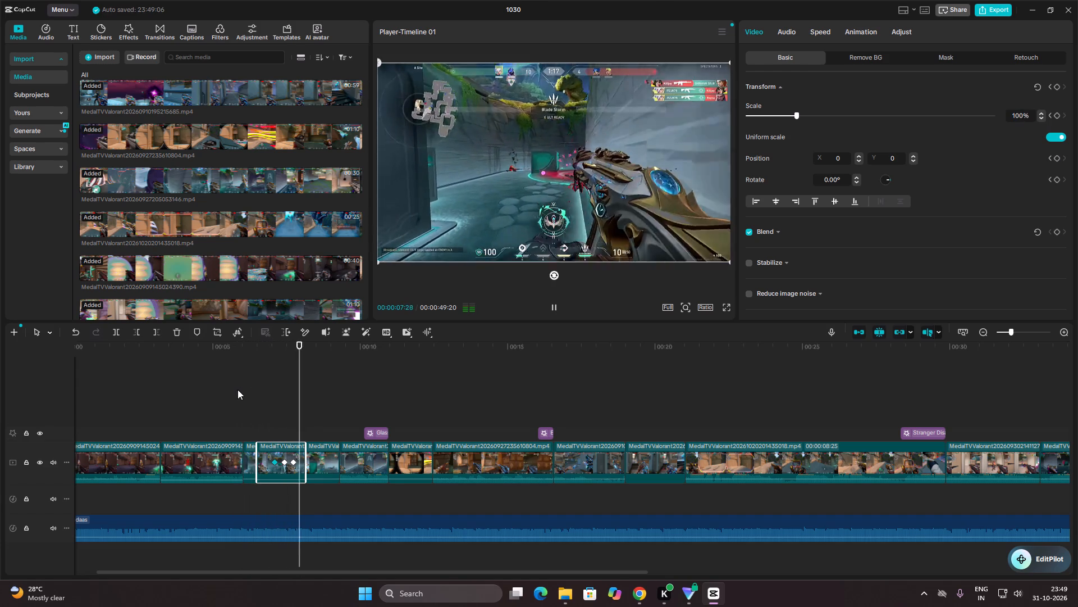
{"action": "key", "text": "space"}
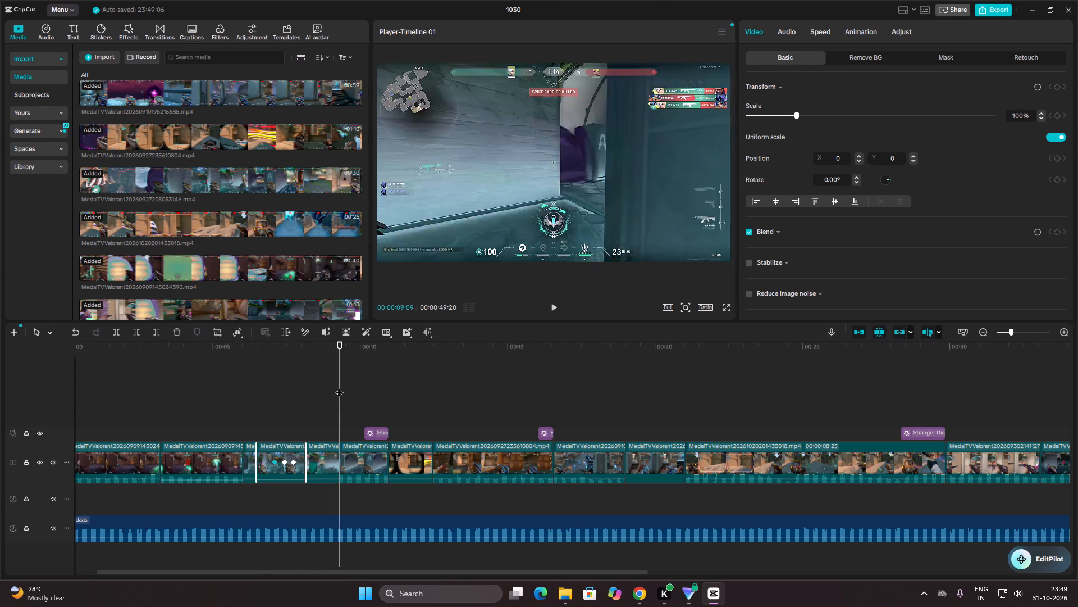
{"action": "left_click_drag", "start_coordinate": [339, 387], "coordinate": [247, 391]}
{"action": "key", "text": "space"}
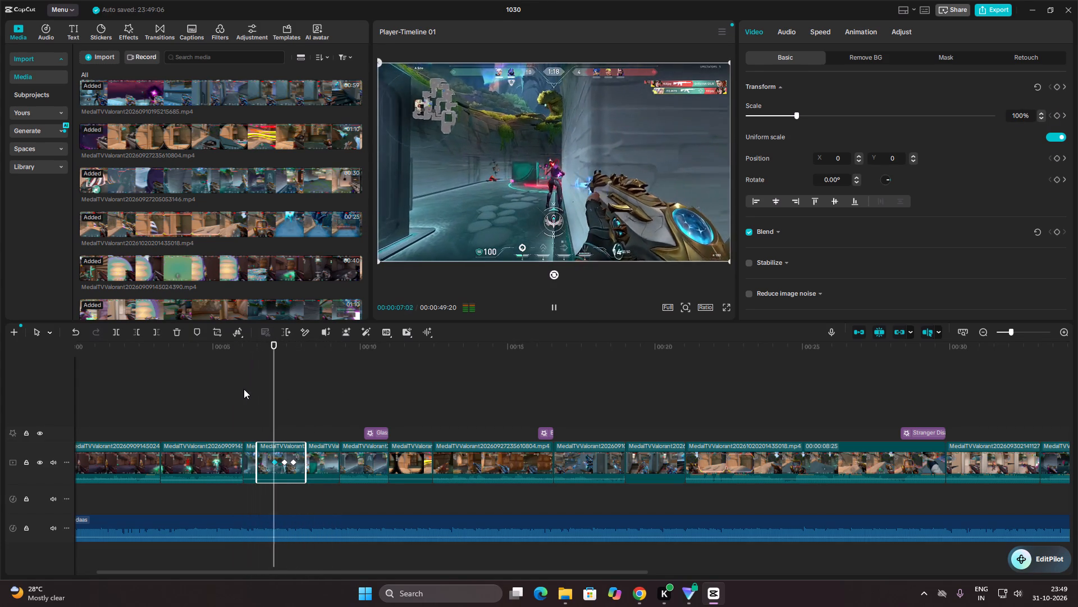
{"action": "key", "text": "space"}
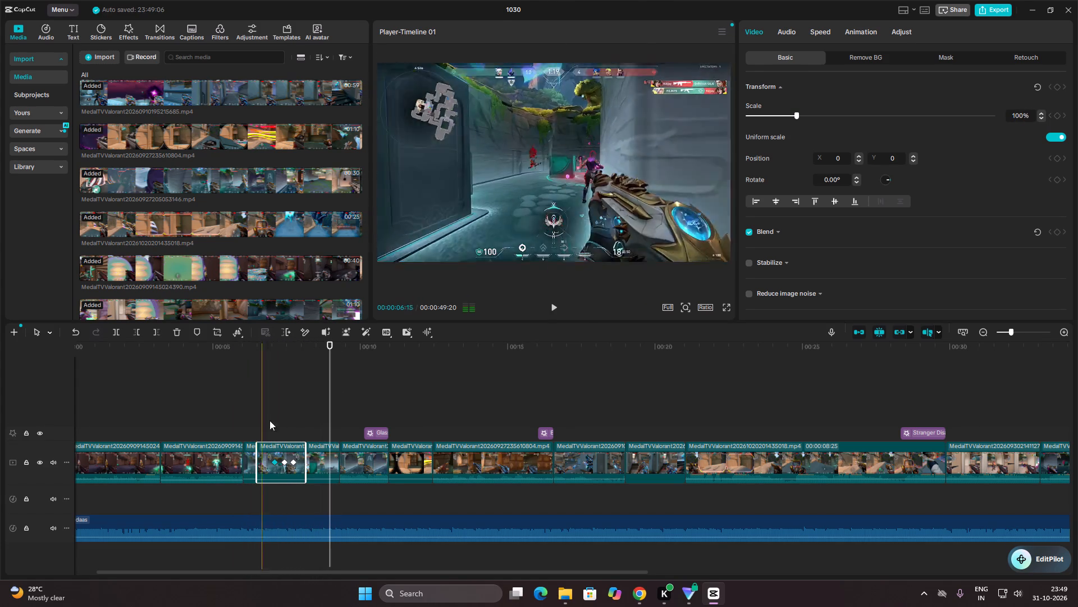
Delete the fourth clip's last scale keyframe at 00:00:07:22.
{"action": "left_click", "coordinate": [293, 460]}
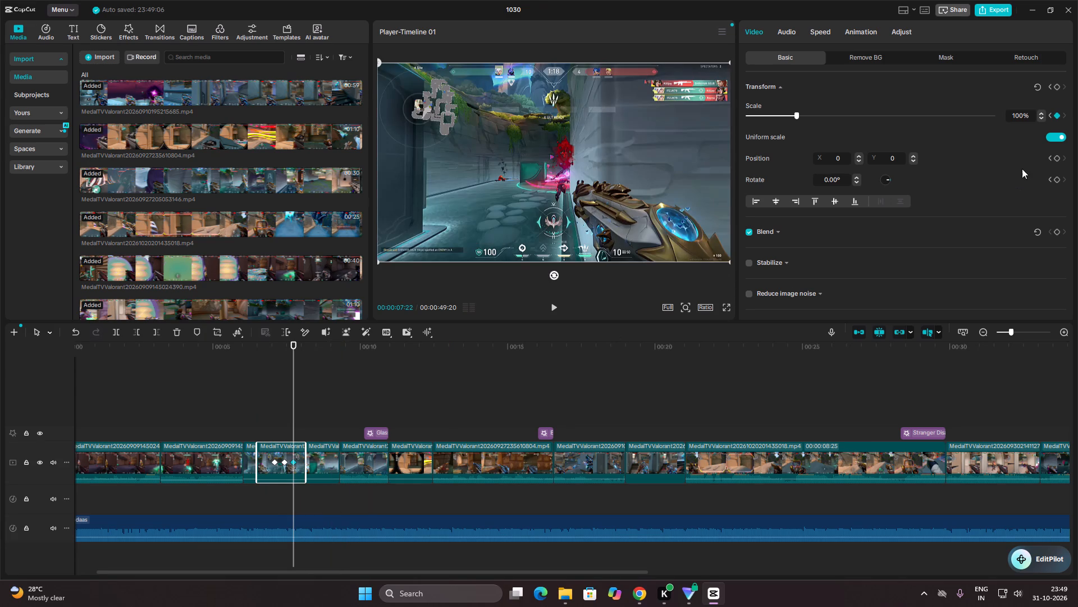
{"action": "left_click", "coordinate": [1058, 112]}
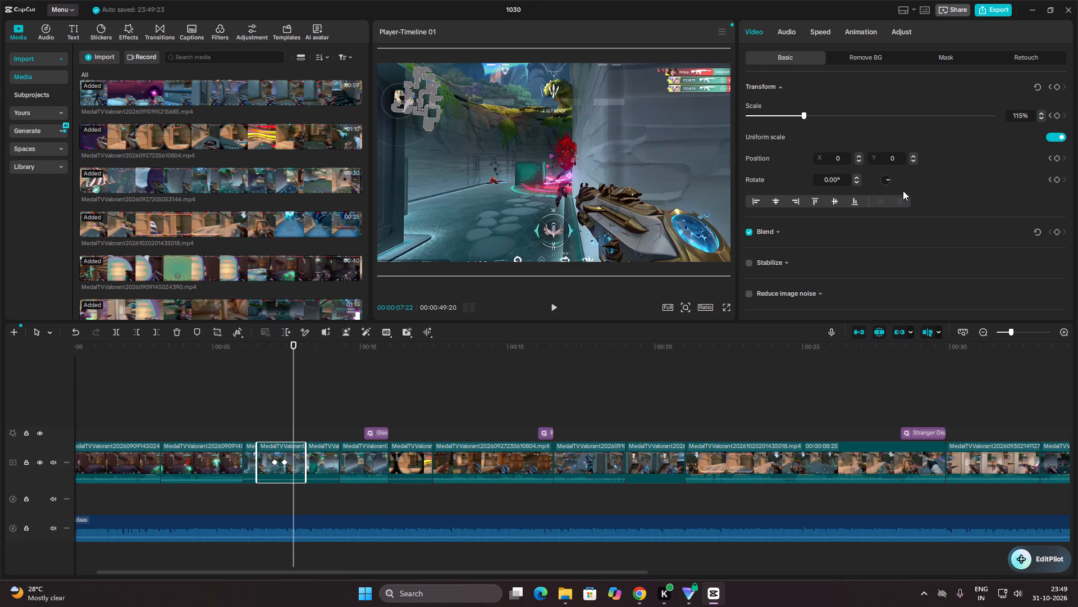
Find an earlier end for the shot impact at 00:00:07:19 and set the fourth clip's scale back to 100%.
{"action": "key", "text": "Left"}
{"action": "key", "text": "Left"}
{"action": "key", "text": "Left"}
{"action": "key", "text": "Left"}
{"action": "key", "text": "Left"}
{"action": "key", "text": "Left"}
{"action": "key", "text": "Left"}
{"action": "key", "text": "Left"}
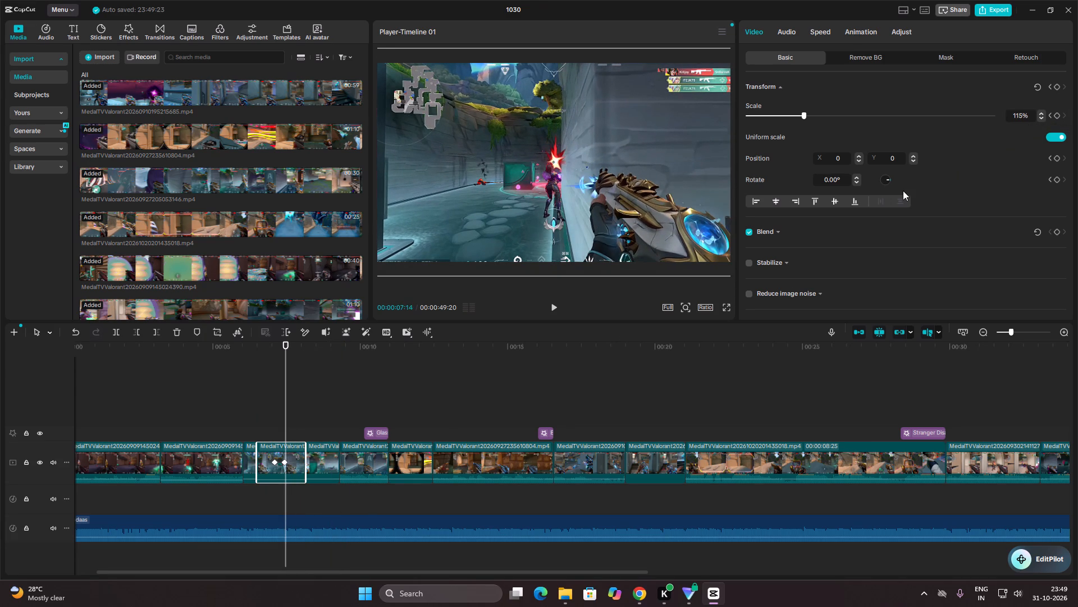
{"action": "key", "text": "Left"}
{"action": "key", "text": "Right"}
{"action": "key", "text": "Right"}
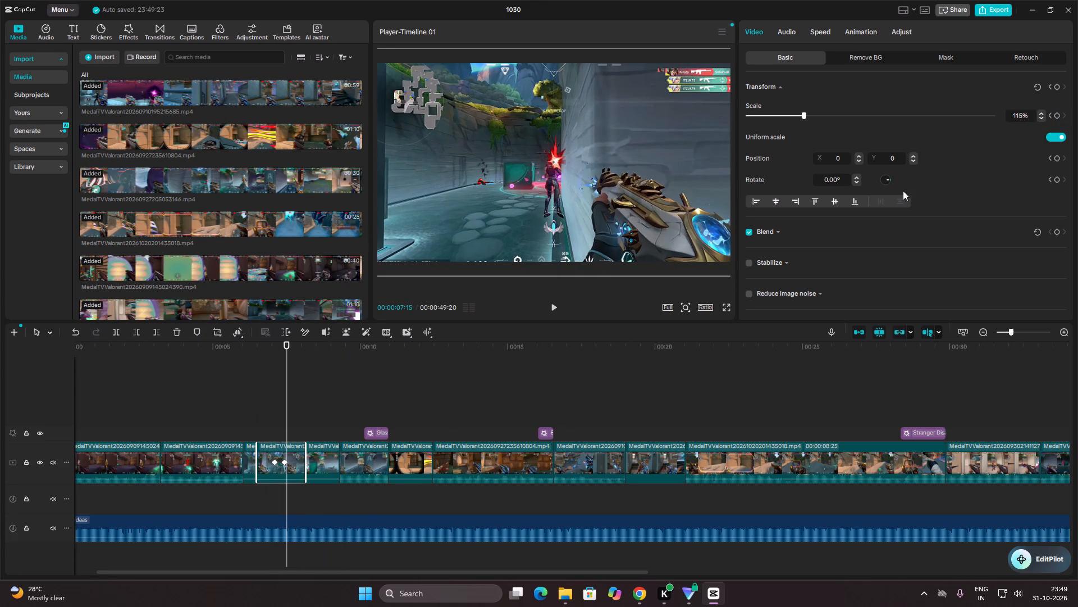
{"action": "key", "text": "Right"}
{"action": "key", "text": "Right"}
{"action": "key", "text": "Right"}
{"action": "key", "text": "Right"}
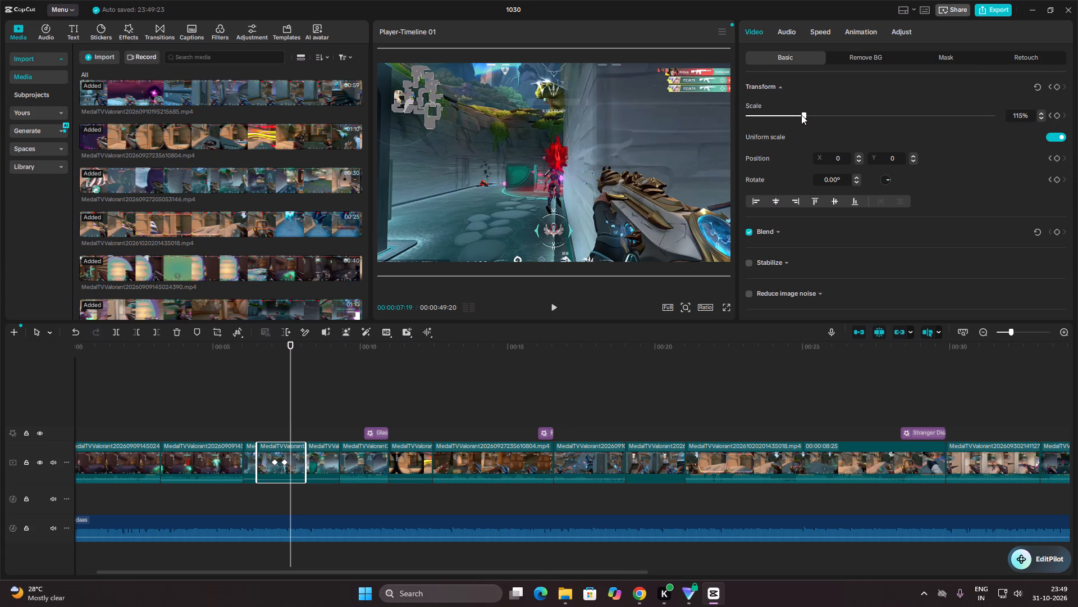
{"action": "left_click_drag", "start_coordinate": [803, 114], "coordinate": [796, 114]}
Play back the fourth clip's revised zoom from before its first keyframe and on through the following clips.
{"action": "key", "text": "Left"}
{"action": "key", "text": "Left"}
{"action": "key", "text": "Left"}
{"action": "key", "text": "Left"}
{"action": "key", "text": "Left"}
{"action": "key", "text": "Left"}
{"action": "key", "text": "Left"}
{"action": "key", "text": "Left"}
{"action": "key", "text": "Left"}
{"action": "key", "text": "Left"}
{"action": "key", "text": "Left"}
{"action": "key", "text": "Left"}
{"action": "key", "text": "Left"}
{"action": "key", "text": "Left"}
{"action": "key", "text": "Left"}
{"action": "key", "text": "Left"}
{"action": "key", "text": "Left"}
{"action": "key", "text": "Left"}
{"action": "key", "text": "Left"}
{"action": "key", "text": "Left"}
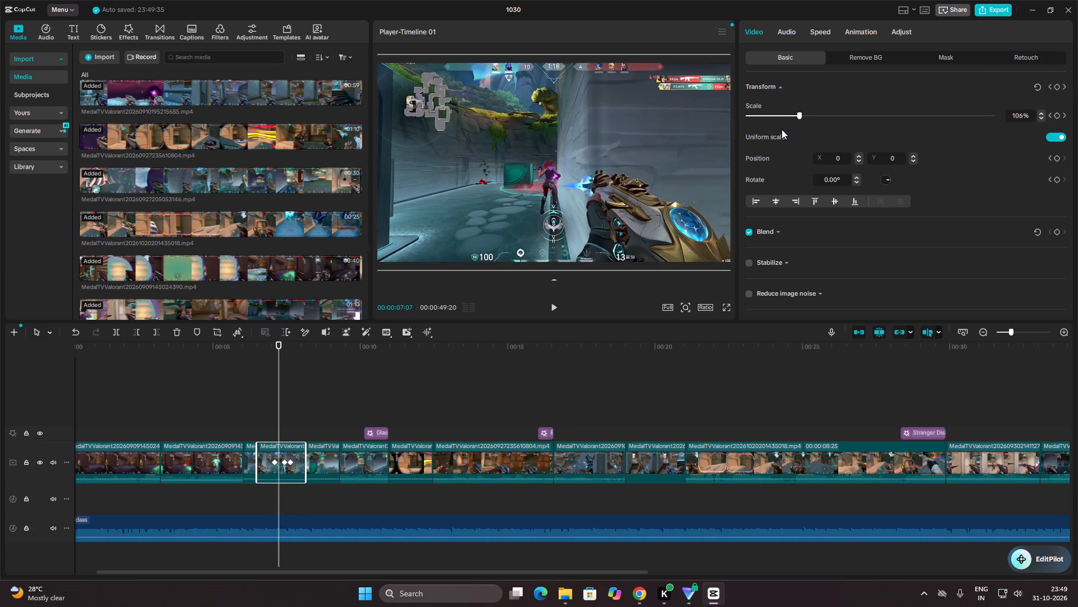
{"action": "key", "text": "Left"}
{"action": "key", "text": "Left"}
{"action": "key", "text": "Left"}
{"action": "key", "text": "Left"}
{"action": "key", "text": "Left"}
{"action": "key", "text": "Left"}
{"action": "key", "text": "Left"}
{"action": "key", "text": "Left"}
{"action": "key", "text": "Left"}
{"action": "key", "text": "Left"}
{"action": "key", "text": "space"}
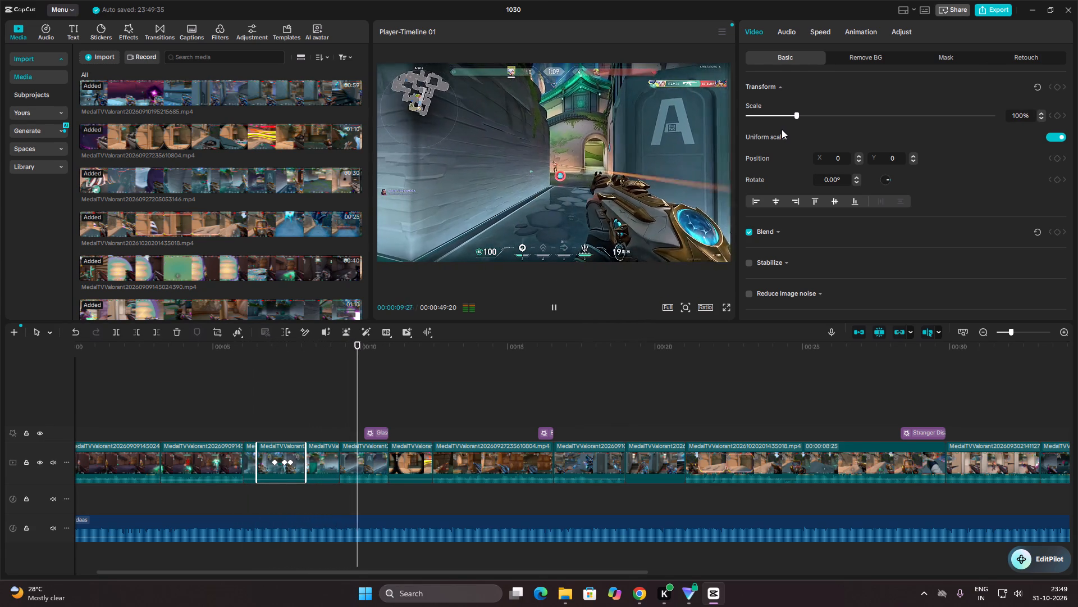
{"action": "key", "text": "space"}
Find the start of the sixth clip's shot and add a scale keyframe at 100% to that clip at 00:00:10:02.
{"action": "key", "text": "Left"}
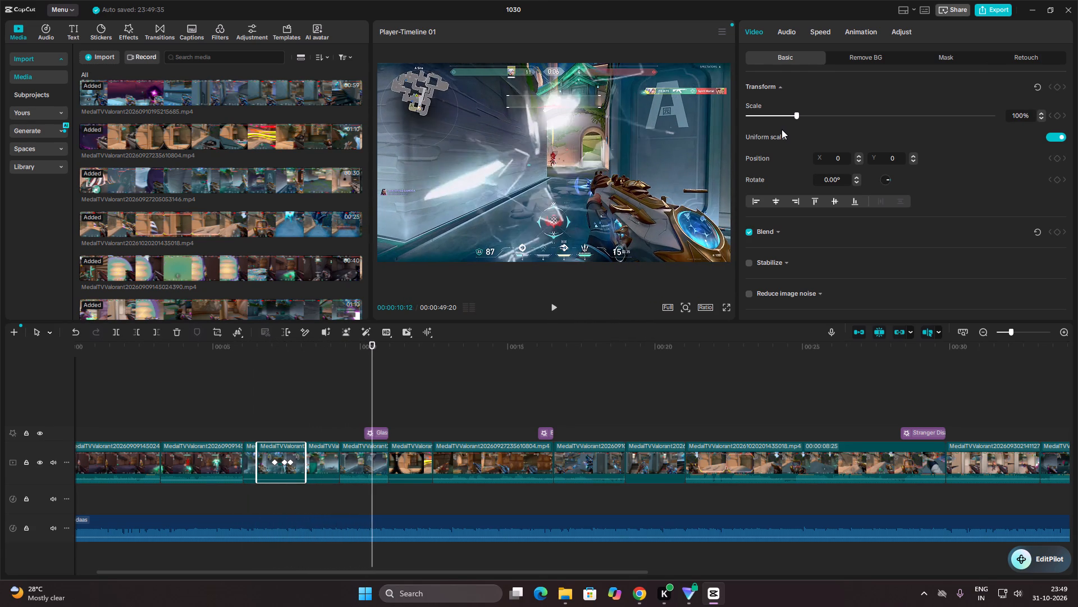
{"action": "key", "text": "Left"}
{"action": "key", "text": "Left"}
{"action": "key", "text": "Left"}
{"action": "key", "text": "Left"}
{"action": "key", "text": "Left"}
{"action": "key", "text": "Left"}
{"action": "key", "text": "Left"}
{"action": "key", "text": "Left"}
{"action": "key", "text": "Left"}
{"action": "key", "text": "Left"}
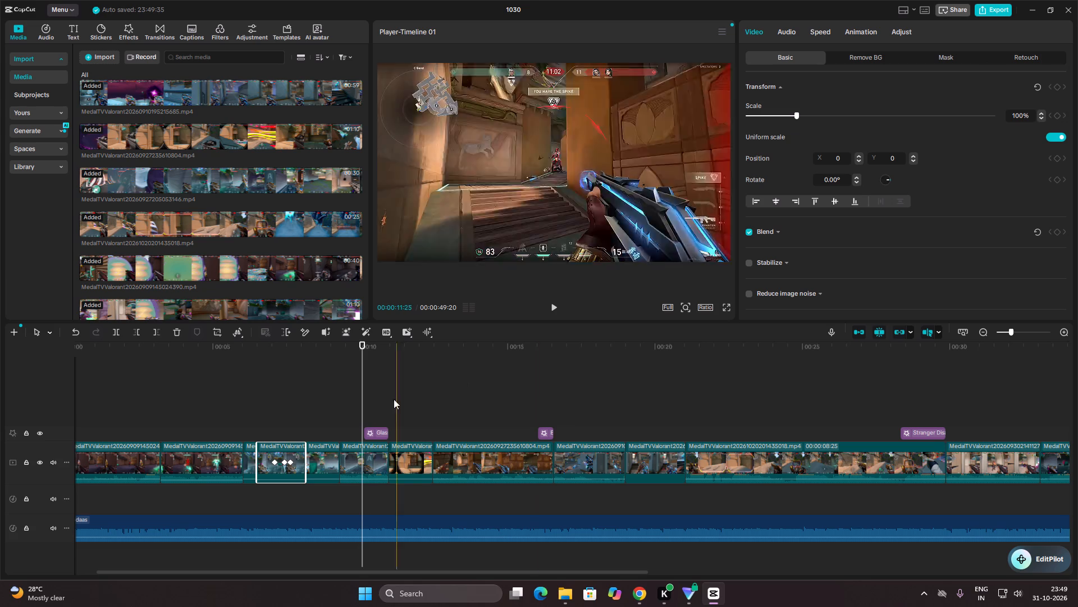
{"action": "left_click", "coordinate": [372, 452]}
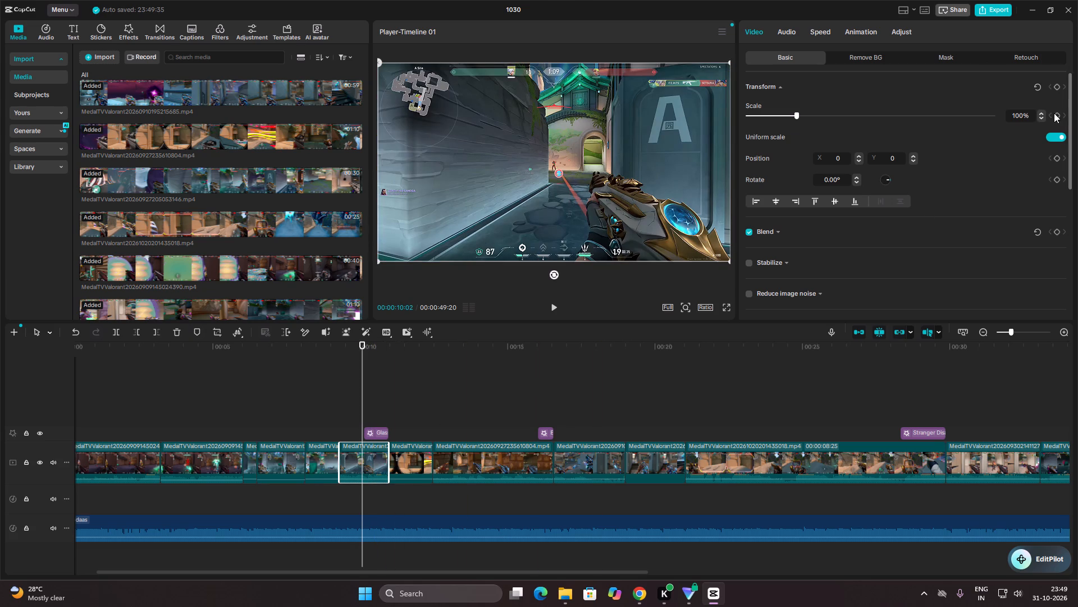
{"action": "left_click", "coordinate": [1056, 112]}
Advance six frames to 00:00:10:08 and set the sixth clip's scale to 115%.
{"action": "key", "text": "Right"}
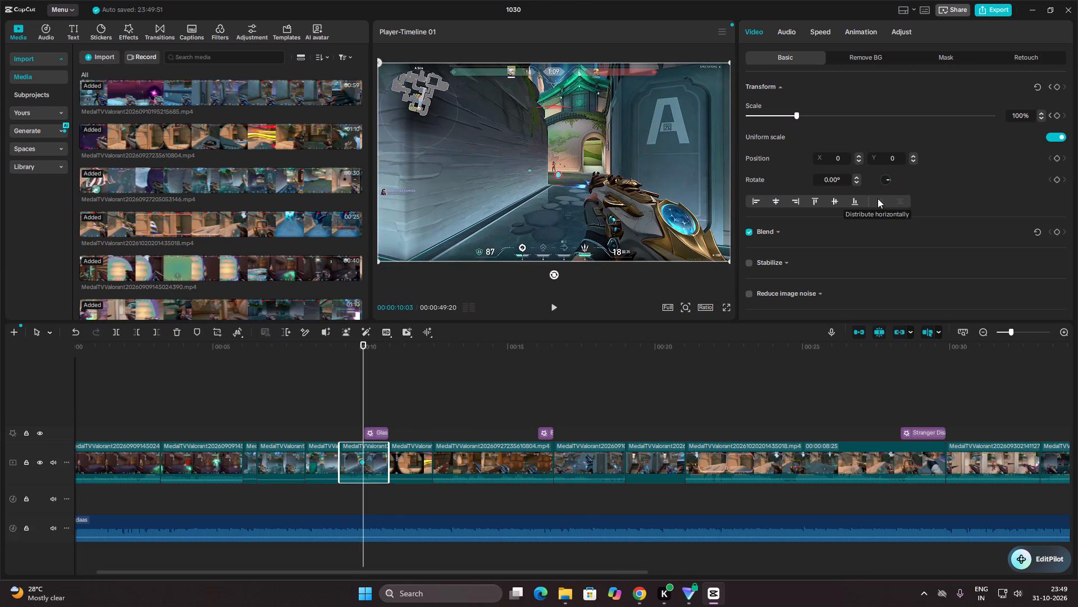
{"action": "key", "text": "Right"}
{"action": "key", "text": "Right"}
{"action": "key", "text": "Right"}
{"action": "key", "text": "Right"}
{"action": "key", "text": "Right"}
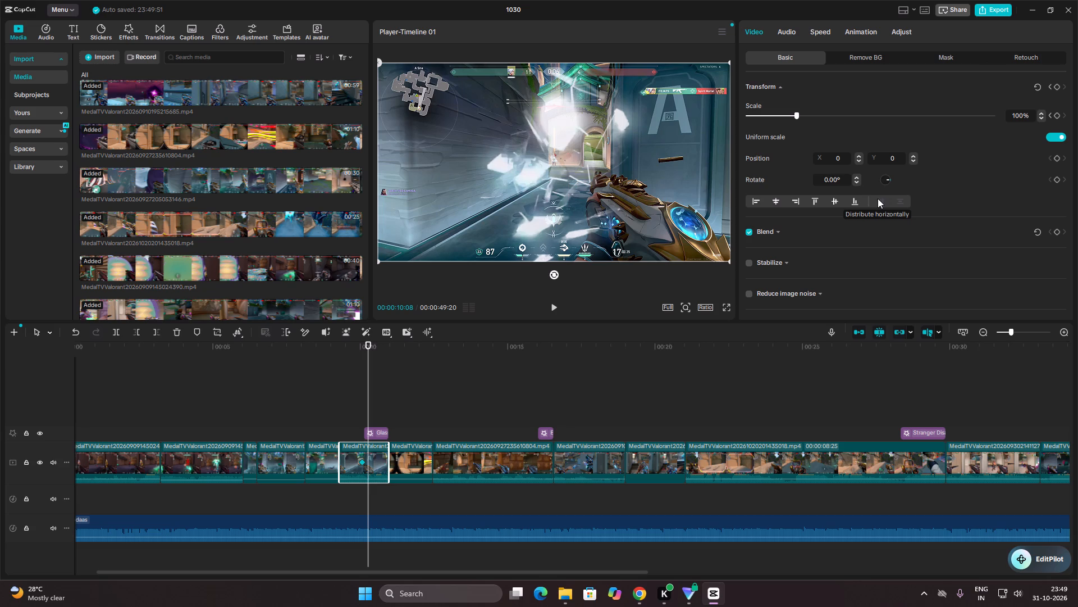
{"action": "left_click", "coordinate": [1056, 113]}
{"action": "left_click", "coordinate": [1058, 117]}
{"action": "left_click_drag", "start_coordinate": [793, 114], "coordinate": [800, 114]}
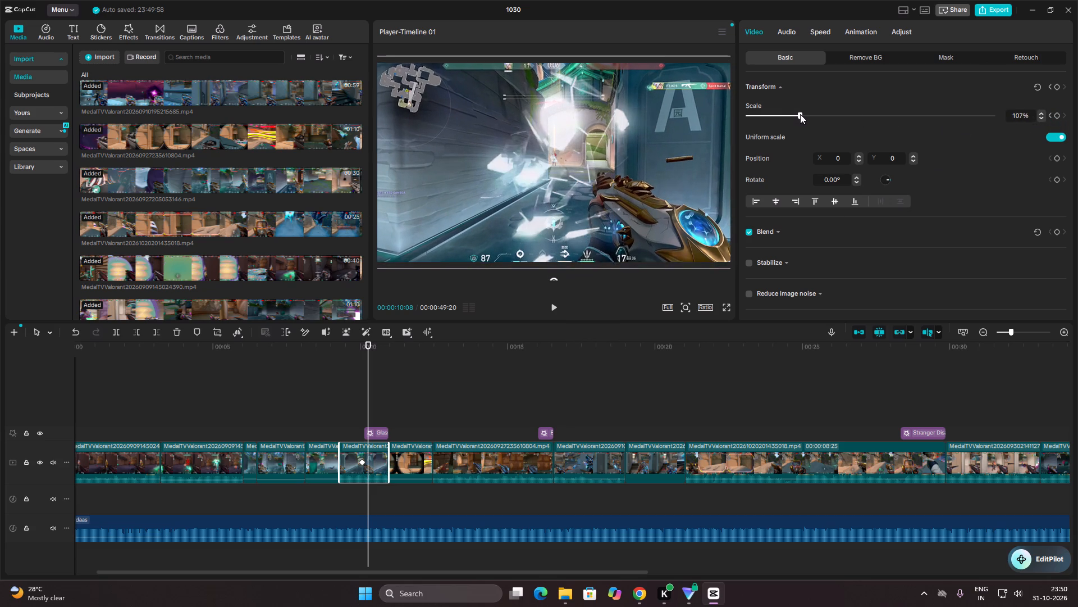
{"action": "left_click_drag", "start_coordinate": [800, 114], "coordinate": [803, 115]}
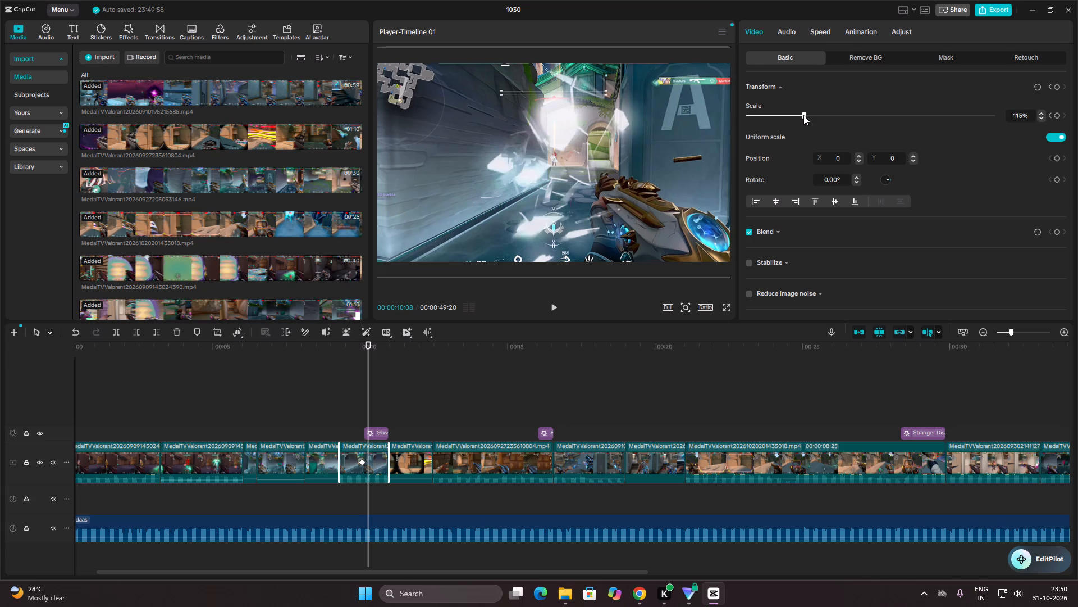
{"action": "left_click_drag", "start_coordinate": [803, 115], "coordinate": [804, 115]}
Find the end of the shot impact at 00:00:10:15 and set the sixth clip's scale back to 100%.
{"action": "key", "text": "Right"}
{"action": "key", "text": "Right"}
{"action": "key", "text": "Right"}
{"action": "key", "text": "Right"}
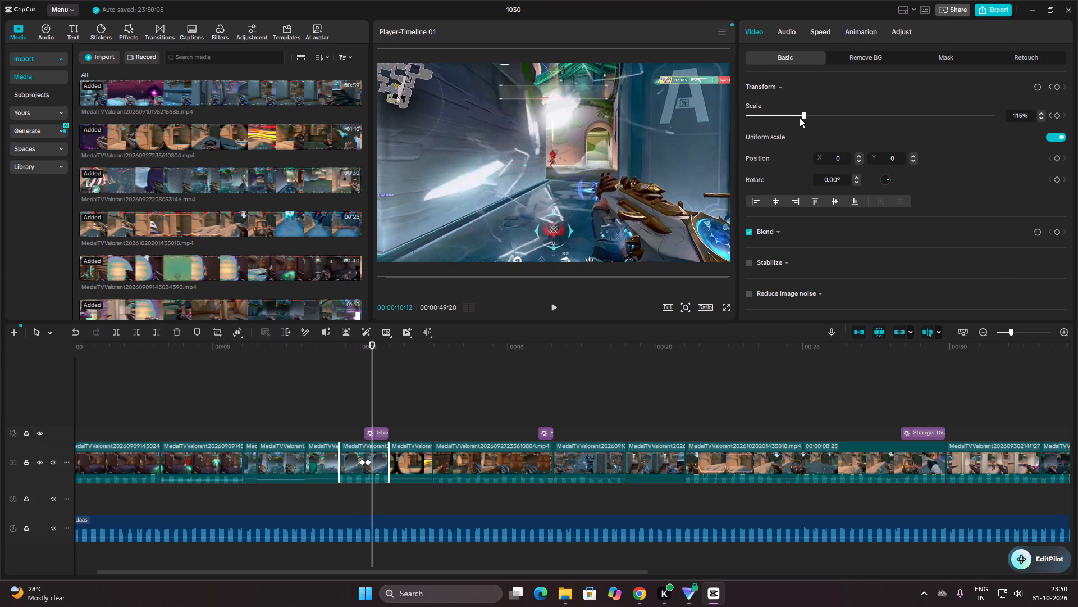
{"action": "key", "text": "Right"}
{"action": "key", "text": "Right"}
{"action": "key", "text": "Right"}
{"action": "key", "text": "Right"}
{"action": "key", "text": "Right"}
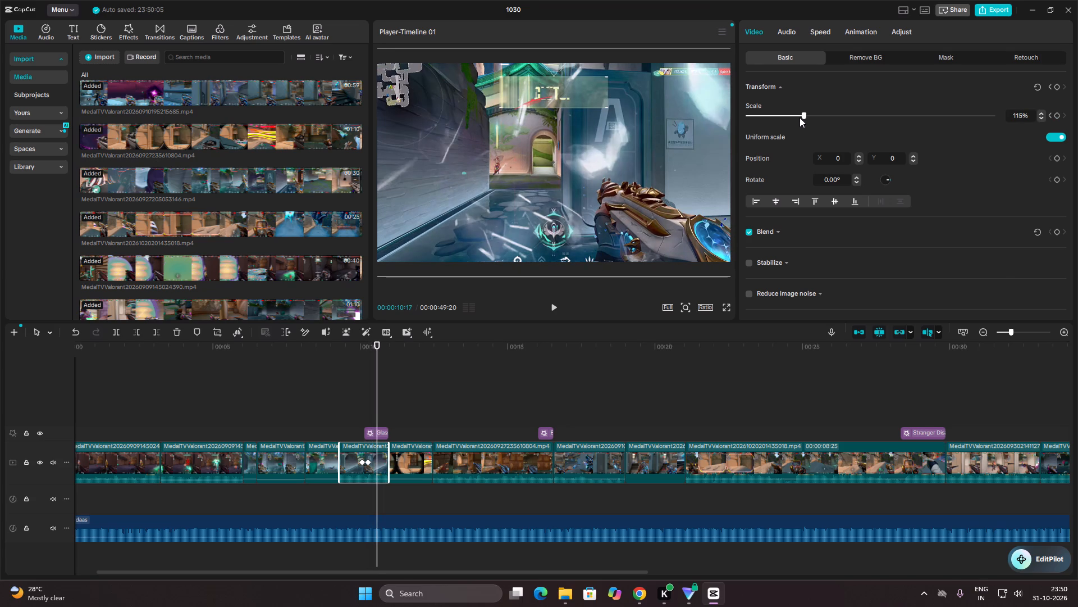
{"action": "key", "text": "Left"}
{"action": "key", "text": "Left"}
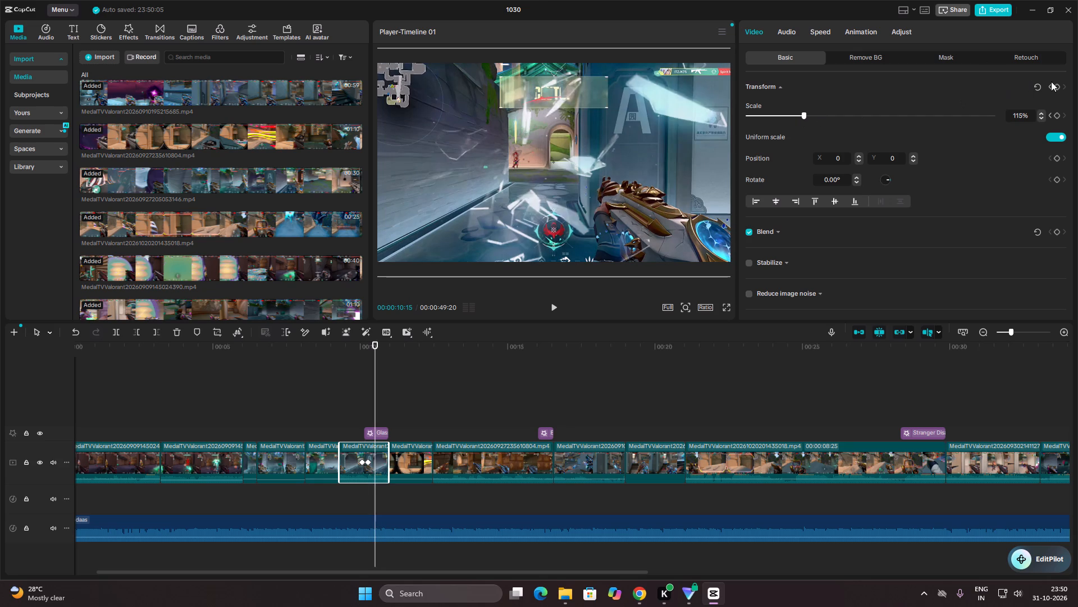
{"action": "left_click_drag", "start_coordinate": [805, 114], "coordinate": [796, 115]}
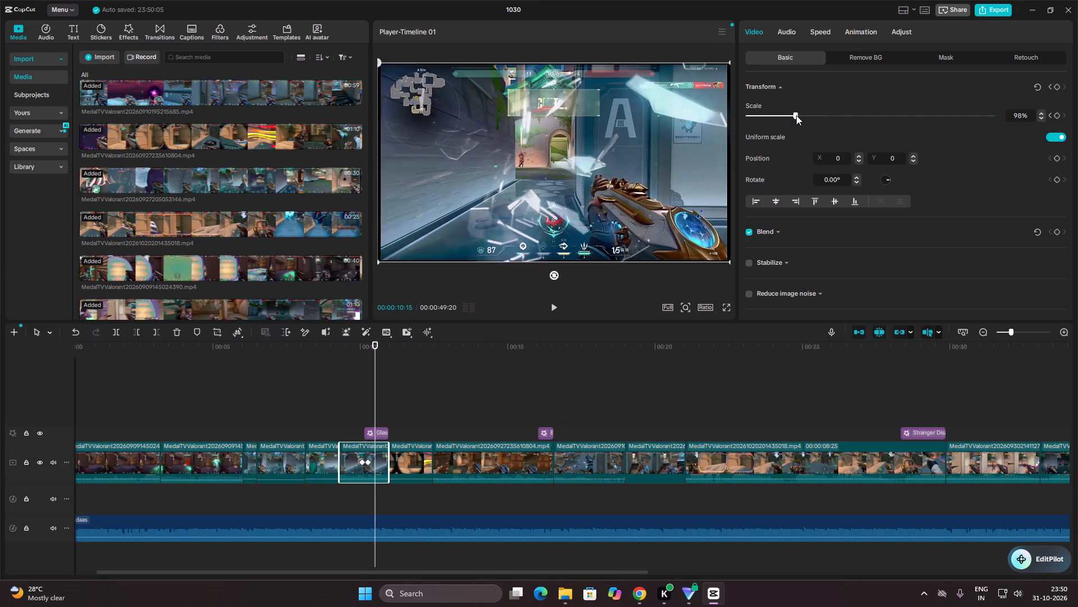
{"action": "left_click_drag", "start_coordinate": [796, 115], "coordinate": [798, 115]}
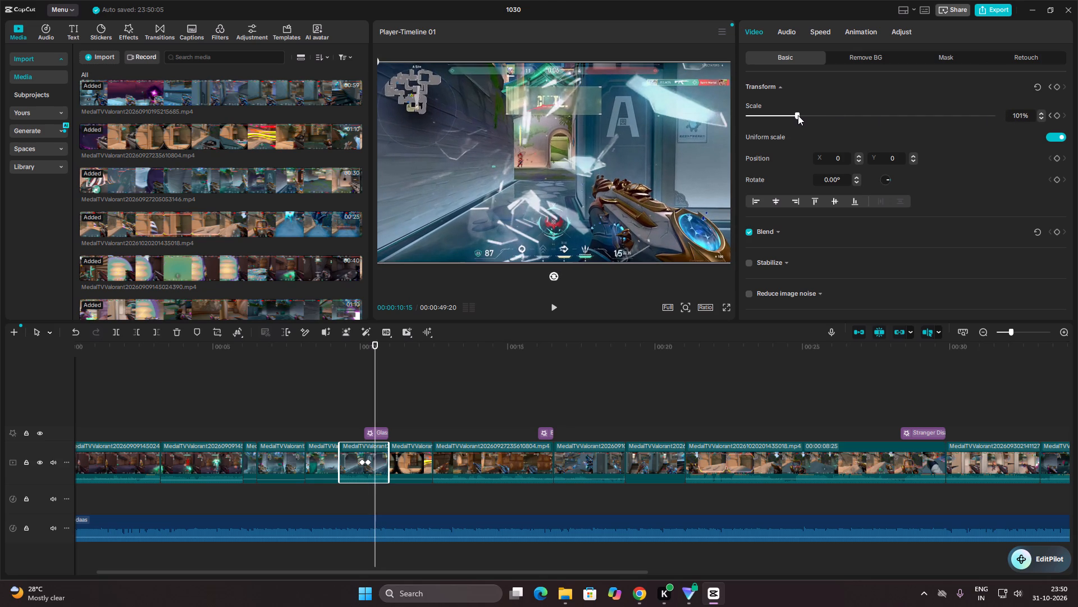
{"action": "left_click_drag", "start_coordinate": [798, 115], "coordinate": [797, 115]}
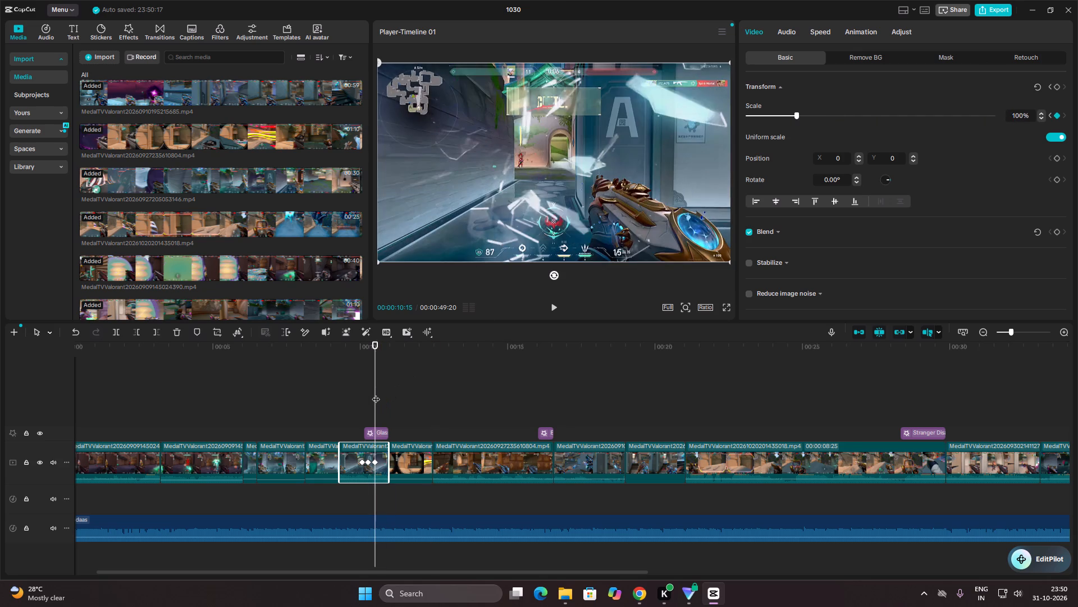
Play from the sixth clip's zoom to the eighth clip's shot and add a 100% scale keyframe to the eighth clip at 00:00:14:00.
{"action": "left_click_drag", "start_coordinate": [374, 393], "coordinate": [340, 401]}
{"action": "key", "text": "space"}
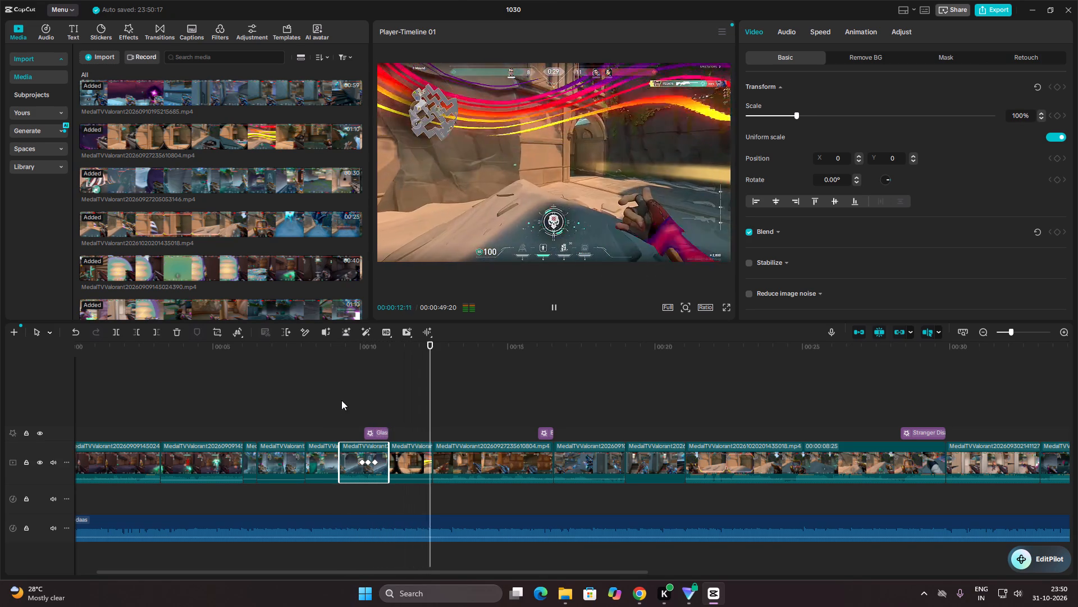
{"action": "key", "text": "space"}
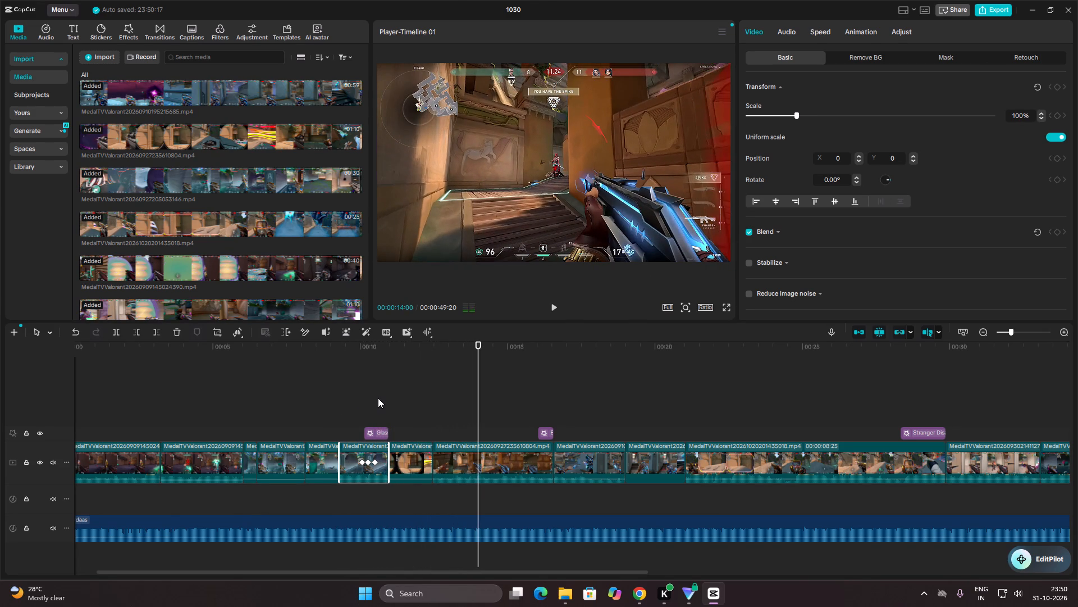
{"action": "left_click", "coordinate": [494, 464]}
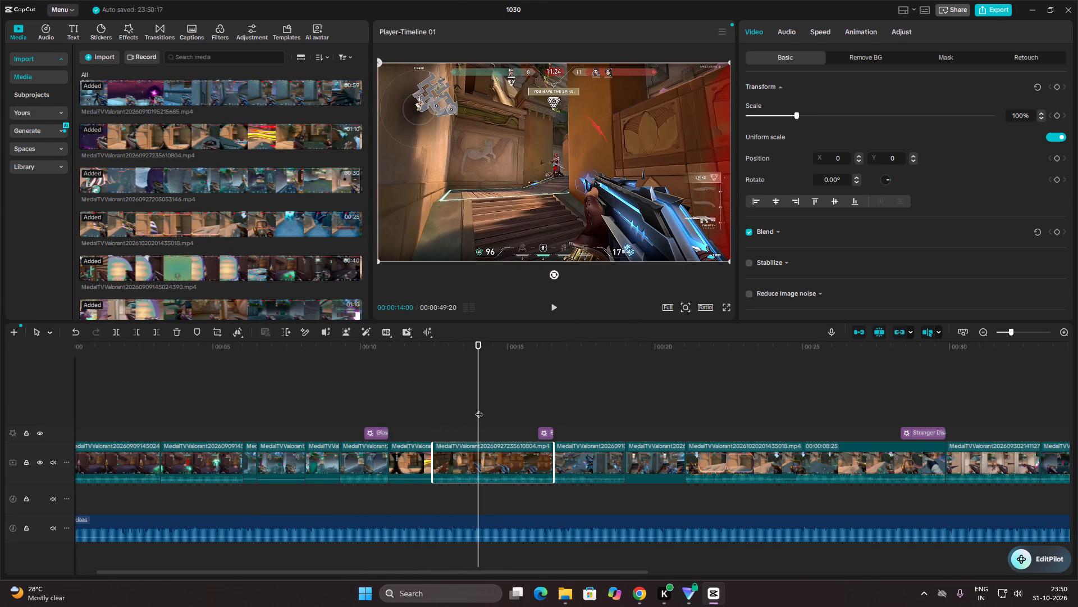
{"action": "left_click", "coordinate": [1058, 116]}
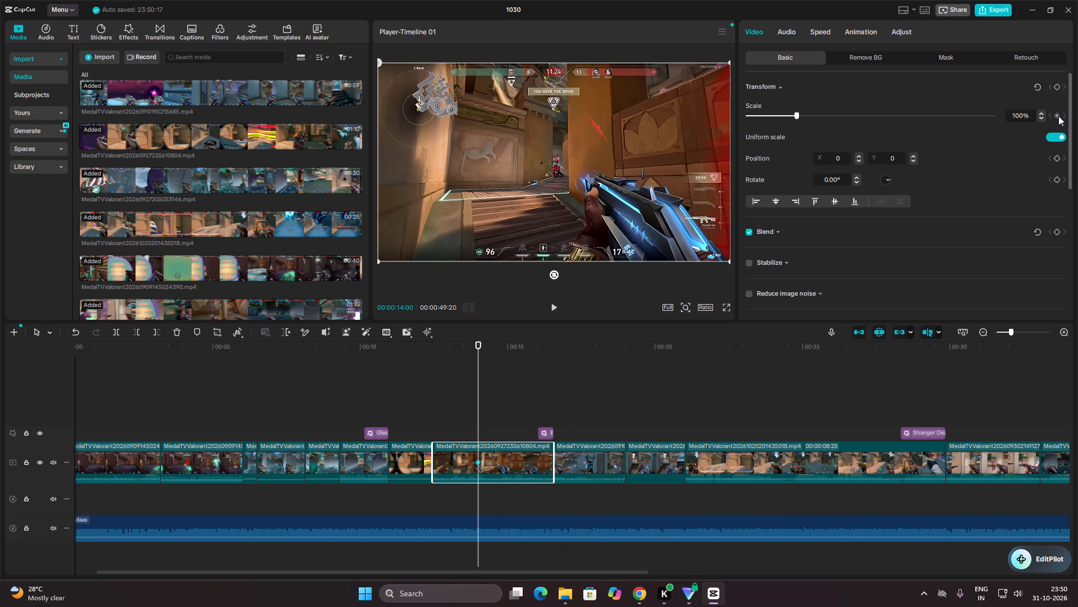
Find the peak of the eighth clip's shot at 00:00:14:09 and set the clip's scale to 115%.
{"action": "key", "text": "Right"}
{"action": "key", "text": "Right"}
{"action": "key", "text": "Right"}
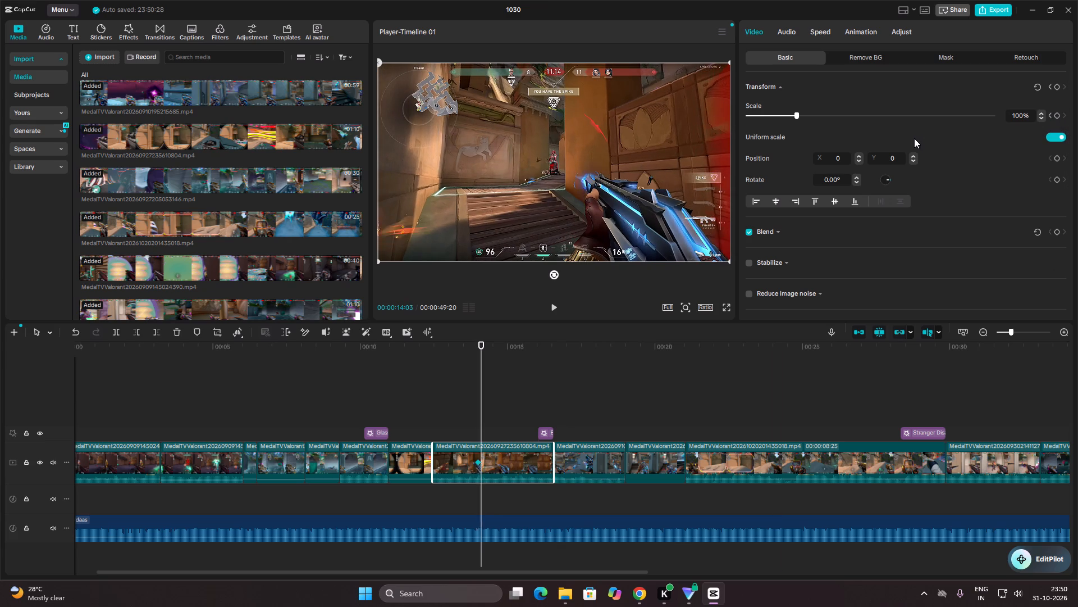
{"action": "key", "text": "Right"}
{"action": "key", "text": "Right"}
{"action": "key", "text": "Right"}
{"action": "key", "text": "Right"}
{"action": "key", "text": "Right"}
{"action": "key", "text": "Right"}
{"action": "key", "text": "Right"}
{"action": "key", "text": "Right"}
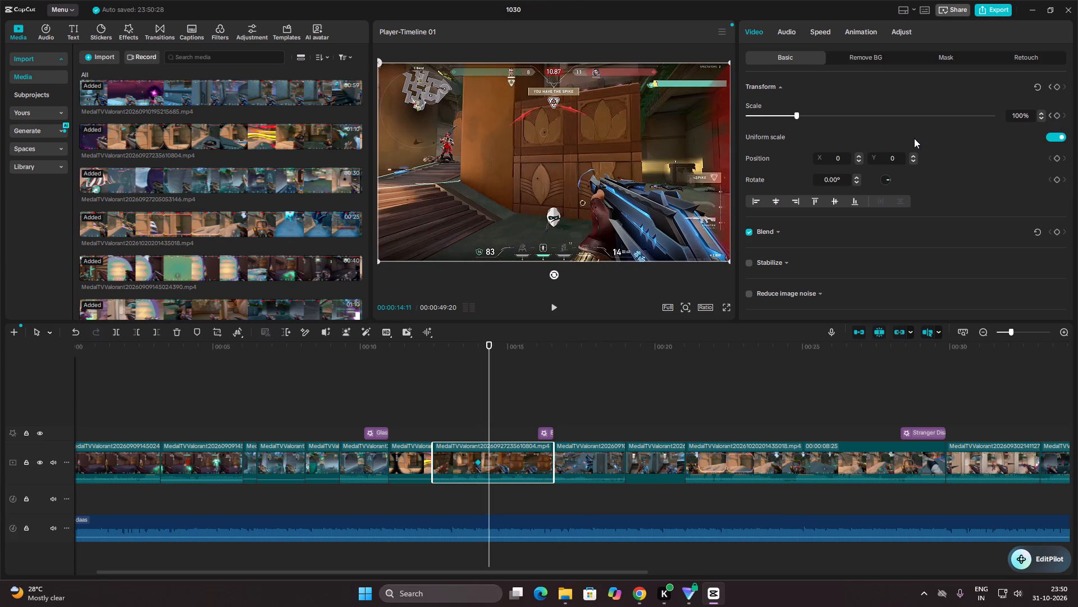
{"action": "key", "text": "Left"}
{"action": "key", "text": "Left"}
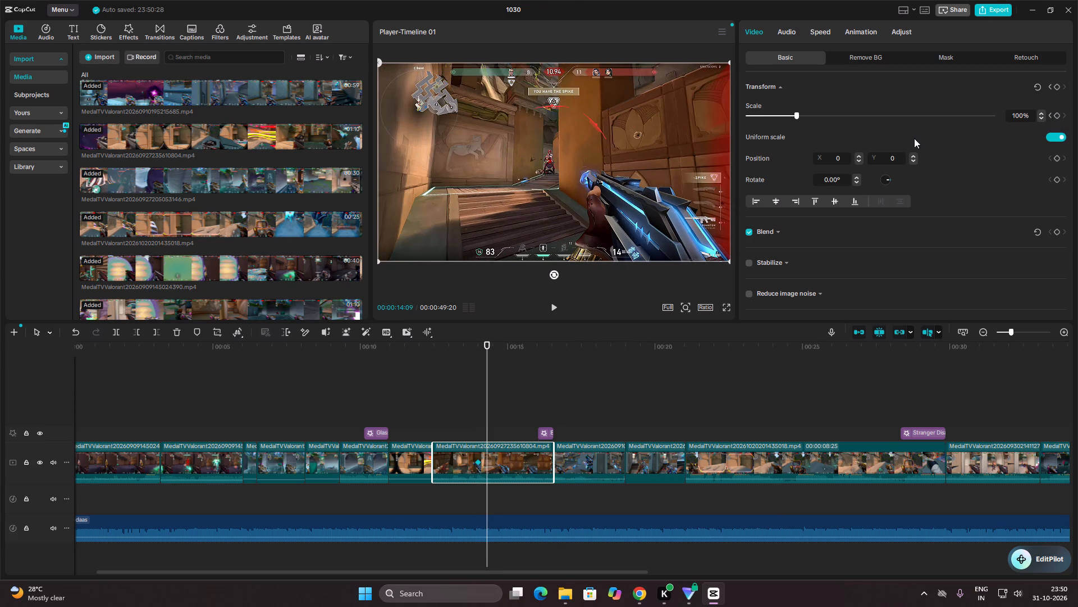
{"action": "key", "text": "Left"}
{"action": "key", "text": "Left"}
{"action": "key", "text": "Right"}
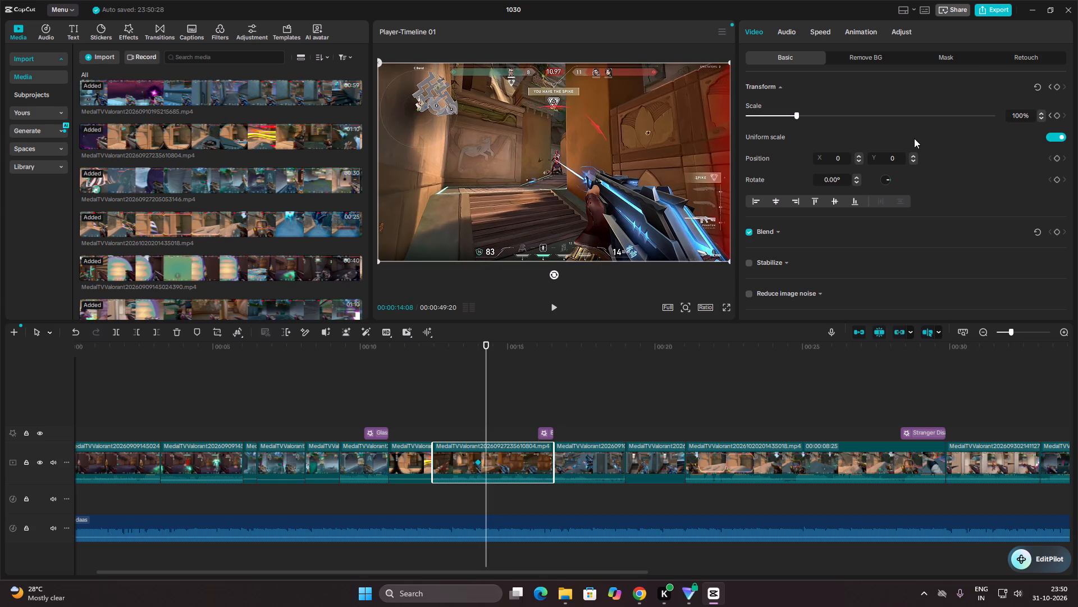
{"action": "key", "text": "Right"}
{"action": "key", "text": "Left"}
{"action": "key", "text": "Right"}
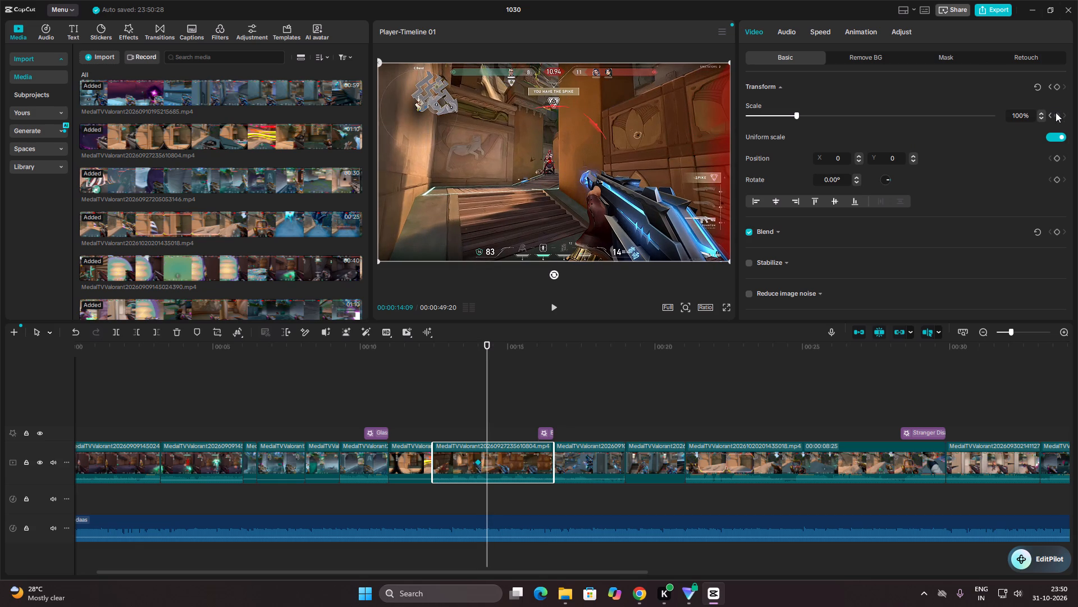
{"action": "left_click_drag", "start_coordinate": [799, 115], "coordinate": [802, 115]}
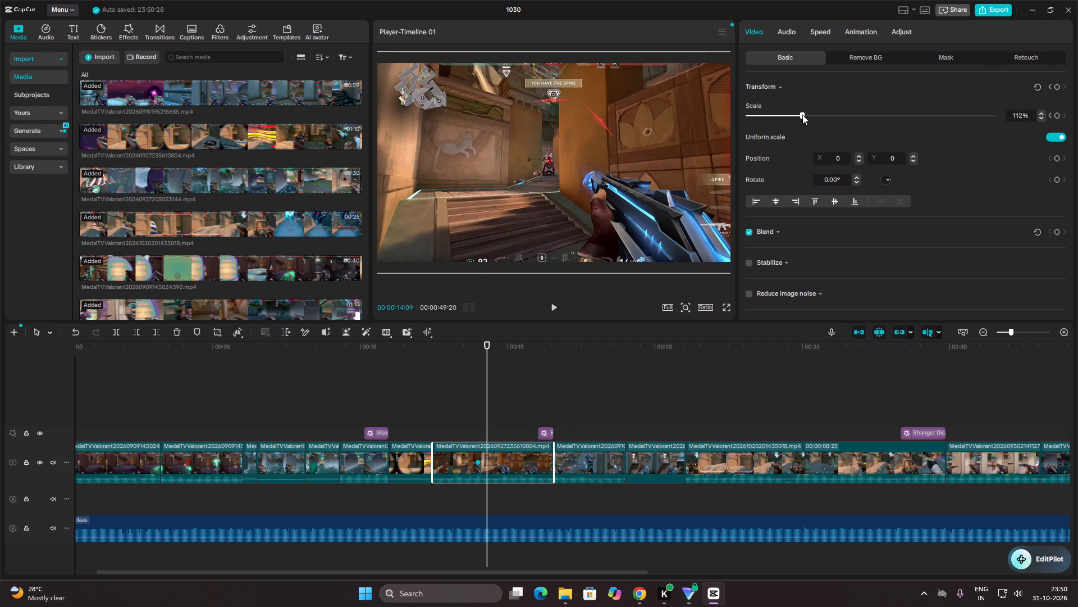
{"action": "left_click_drag", "start_coordinate": [802, 115], "coordinate": [803, 114]}
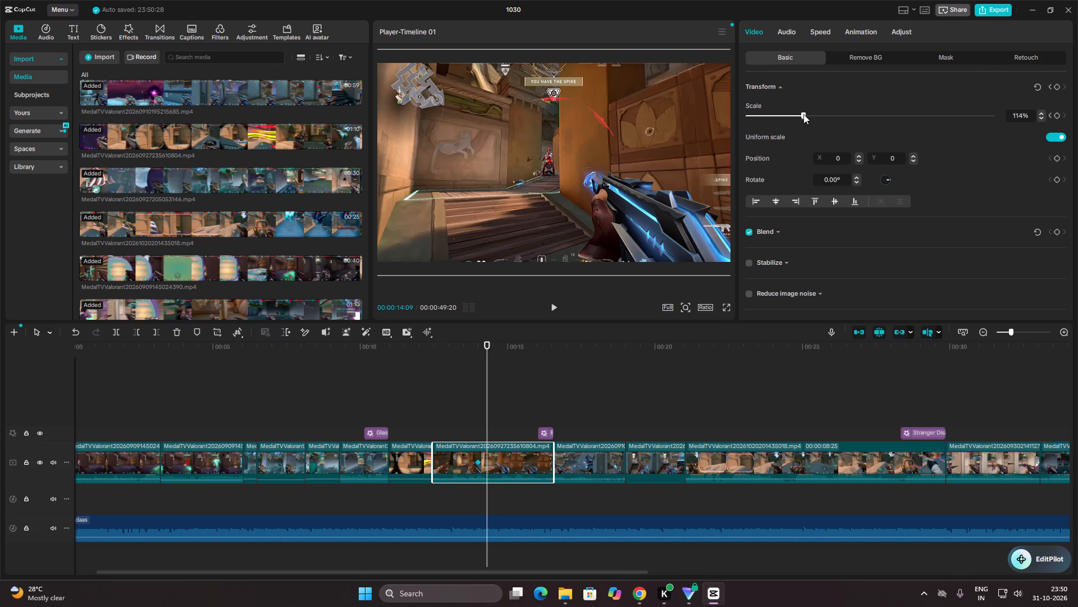
{"action": "left_click_drag", "start_coordinate": [803, 114], "coordinate": [804, 114]}
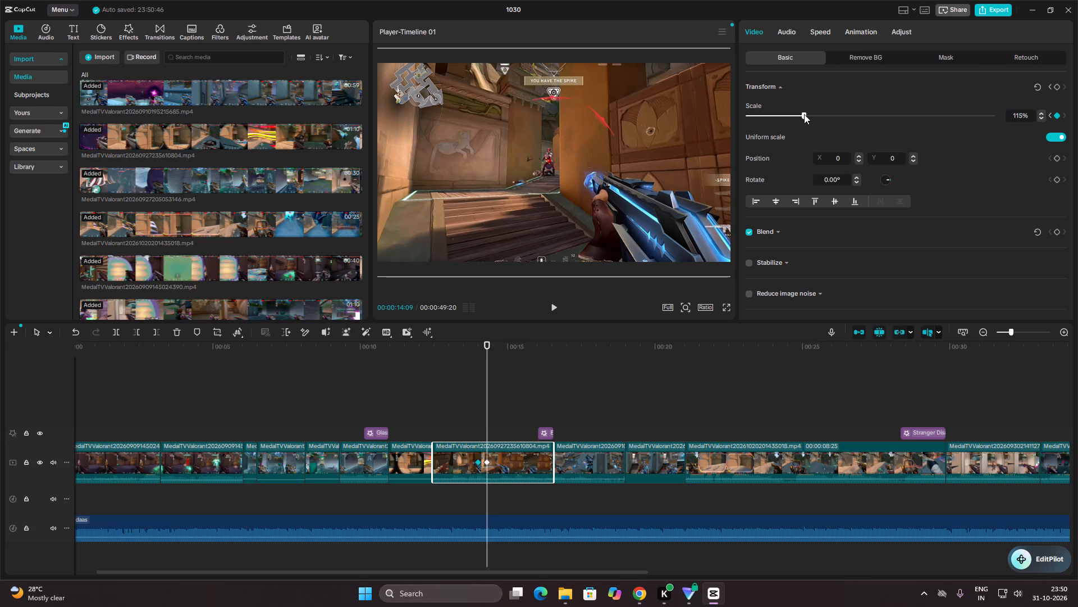
Advance five frames to 00:00:14:14 and set the eighth clip's scale back to 100%.
{"action": "key", "text": "Right"}
{"action": "key", "text": "Right"}
{"action": "key", "text": "Right"}
{"action": "key", "text": "Right"}
{"action": "key", "text": "Right"}
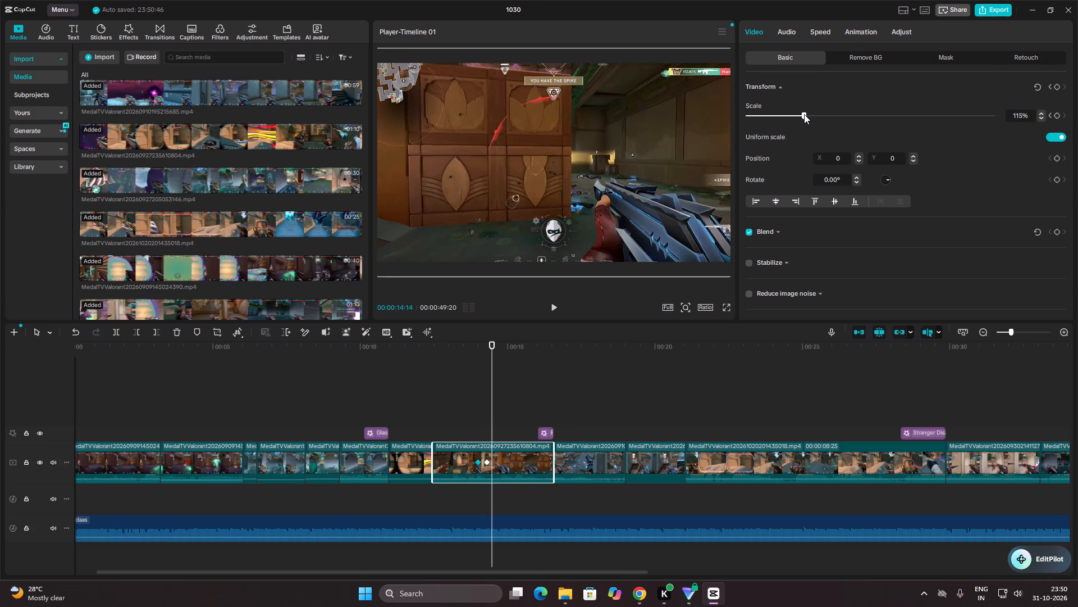
{"action": "left_click_drag", "start_coordinate": [804, 114], "coordinate": [801, 115]}
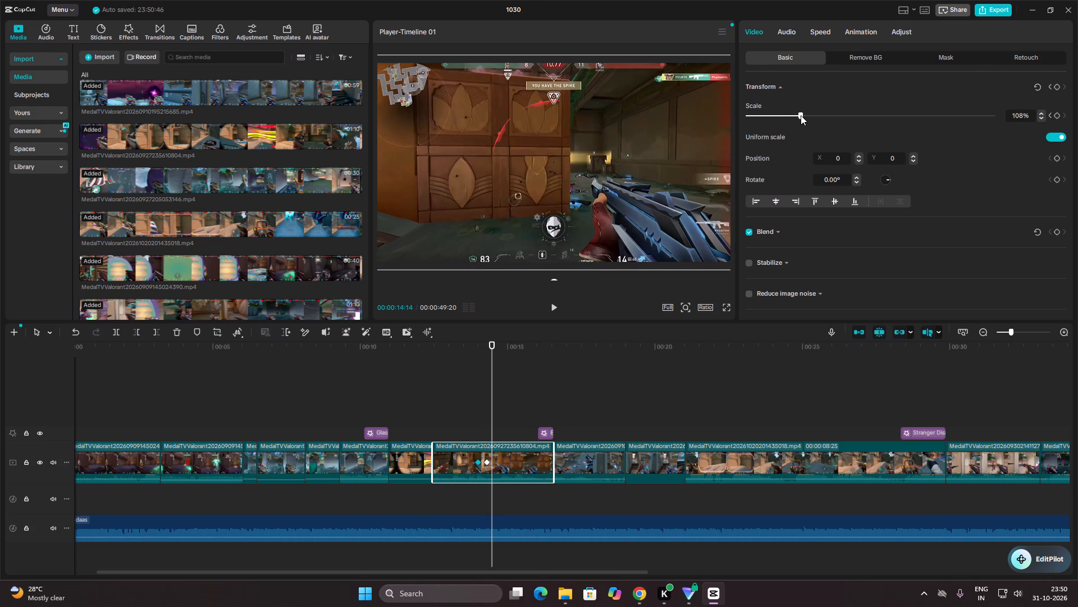
{"action": "left_click_drag", "start_coordinate": [801, 115], "coordinate": [796, 117]}
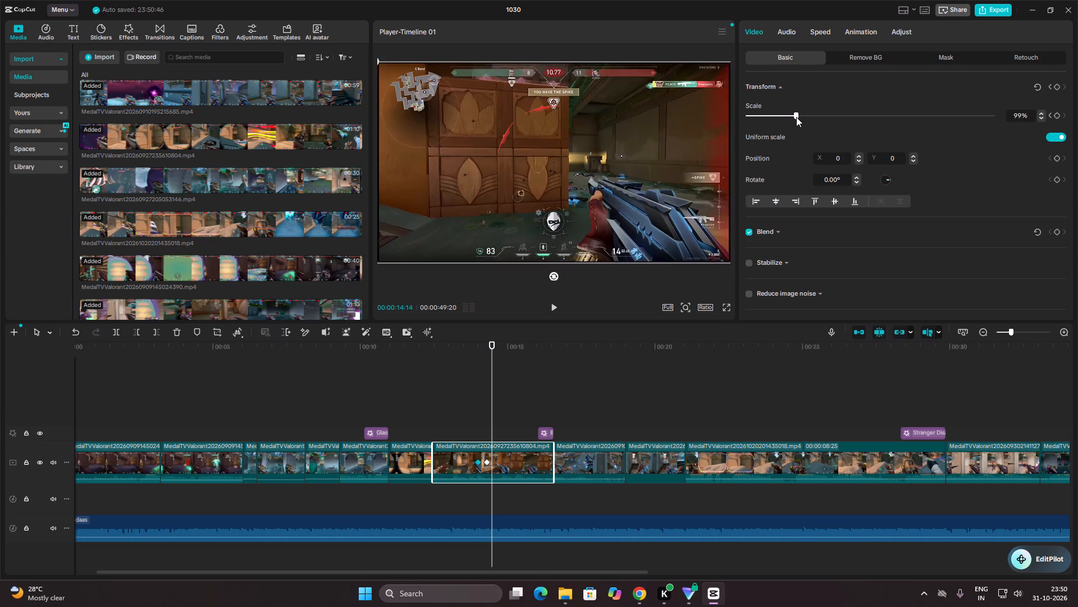
{"action": "left_click_drag", "start_coordinate": [796, 117], "coordinate": [797, 117]}
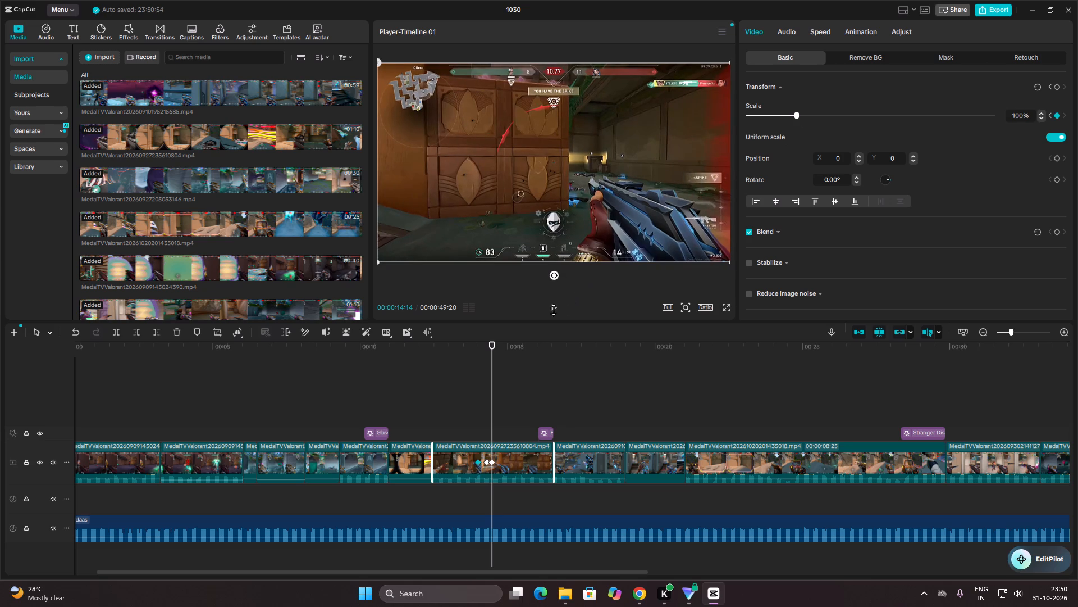
Play back the eighth clip's zoom and move its starting keyframe one frame later to 00:00:14:01.
{"action": "left_click_drag", "start_coordinate": [492, 373], "coordinate": [472, 381]}
{"action": "key", "text": "space"}
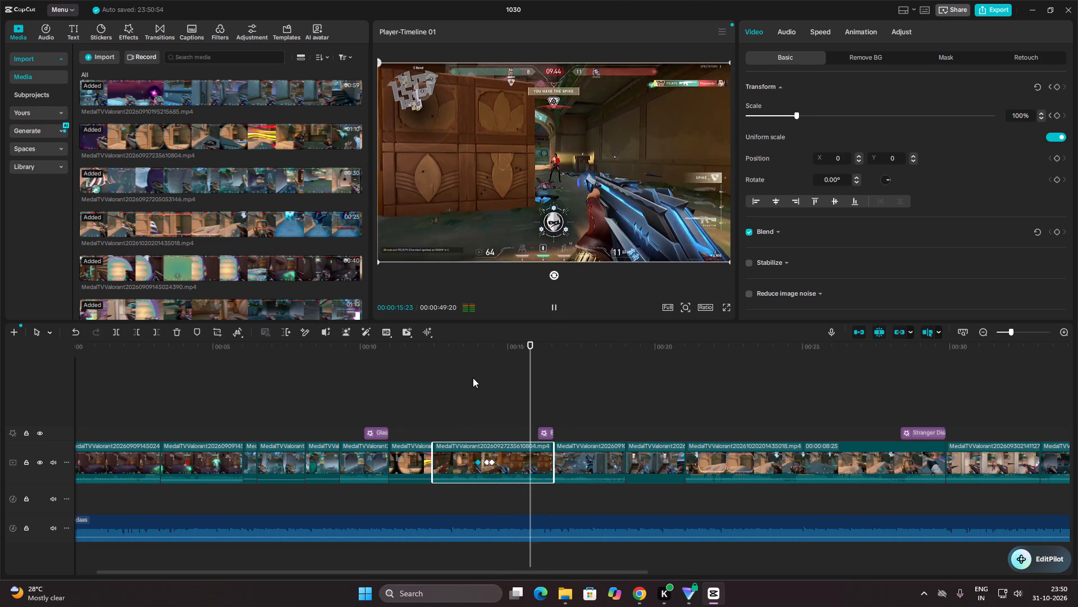
{"action": "key", "text": "space"}
{"action": "left_click_drag", "start_coordinate": [542, 381], "coordinate": [476, 388]}
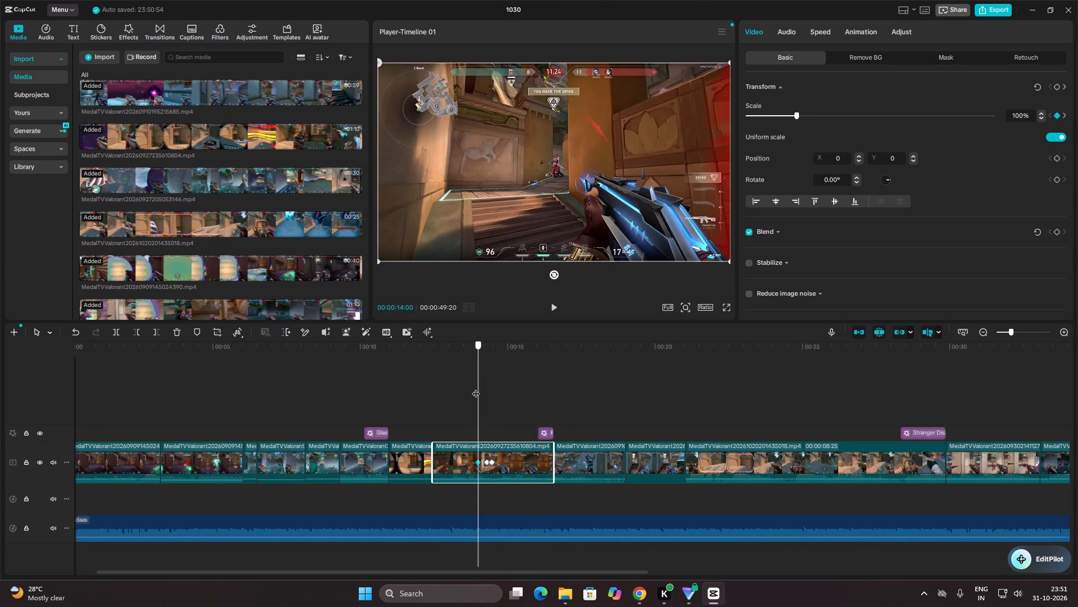
{"action": "left_click_drag", "start_coordinate": [476, 388], "coordinate": [475, 388]}
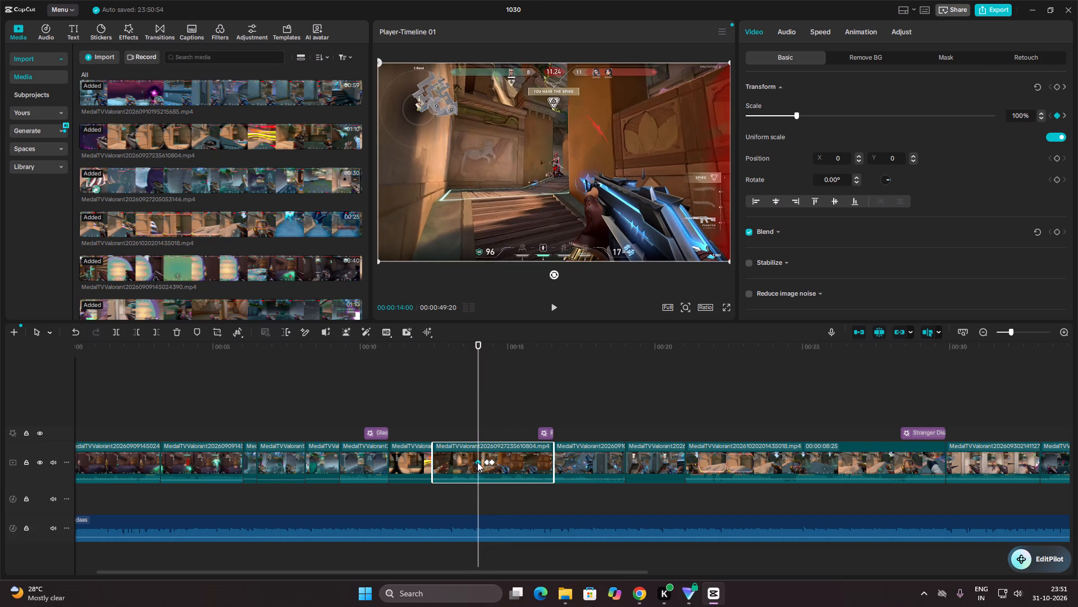
{"action": "left_click", "coordinate": [478, 462]}
Replay the eighth clip's zoom, nudge its starting keyframe slightly later than 00:00:14:01, and check the playback.
{"action": "left_click", "coordinate": [479, 419]}
{"action": "left_click_drag", "start_coordinate": [479, 416], "coordinate": [477, 418]}
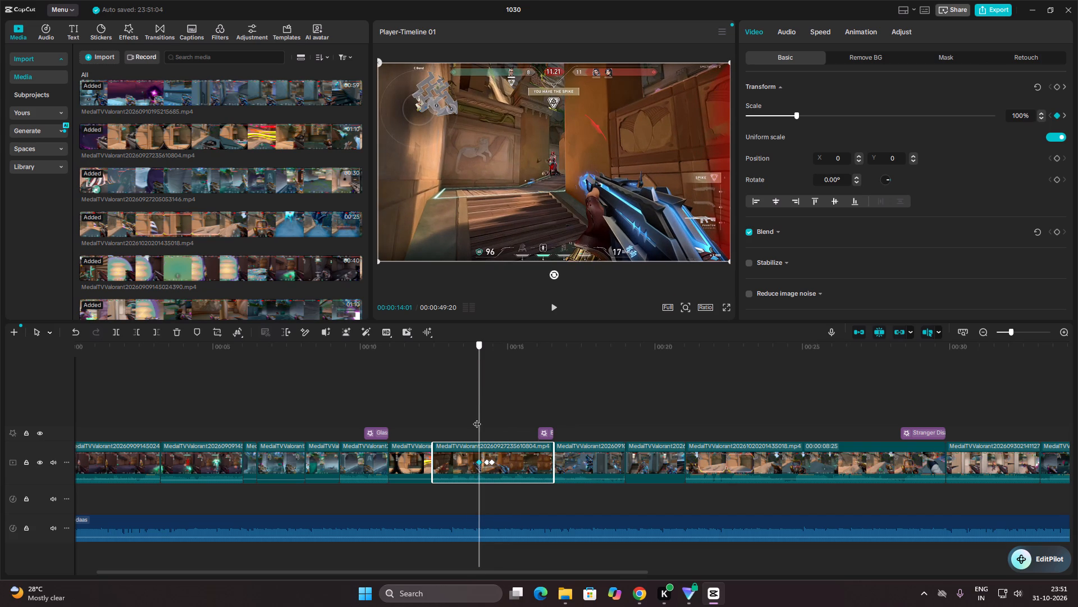
{"action": "left_click_drag", "start_coordinate": [477, 418], "coordinate": [474, 418]}
{"action": "key", "text": "space"}
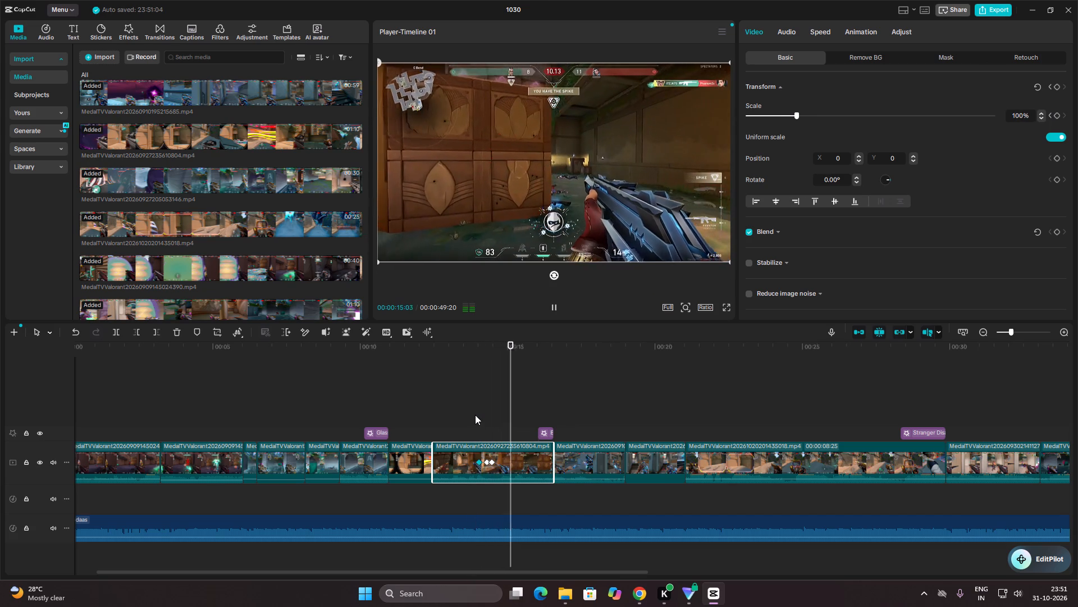
{"action": "key", "text": "space"}
{"action": "left_click", "coordinate": [479, 461]}
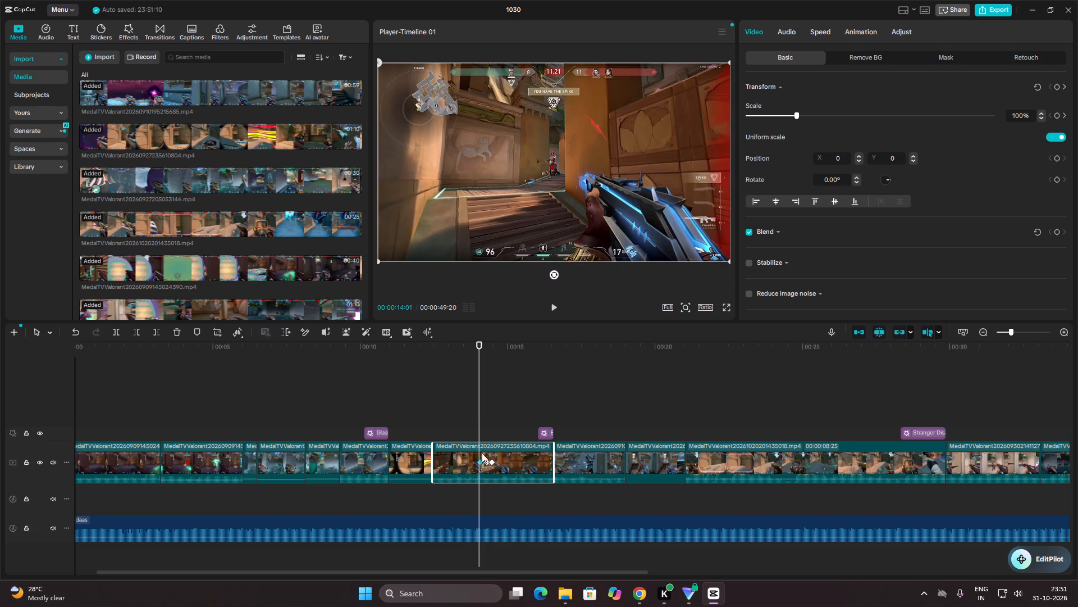
{"action": "left_click", "coordinate": [478, 414]}
{"action": "key", "text": "space"}
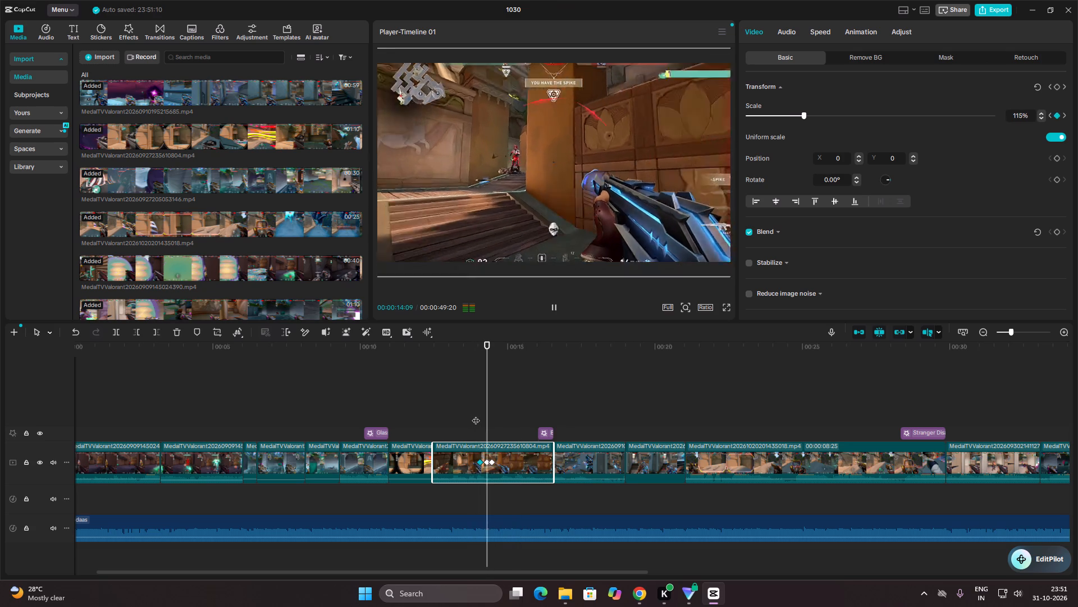
{"action": "key", "text": "space"}
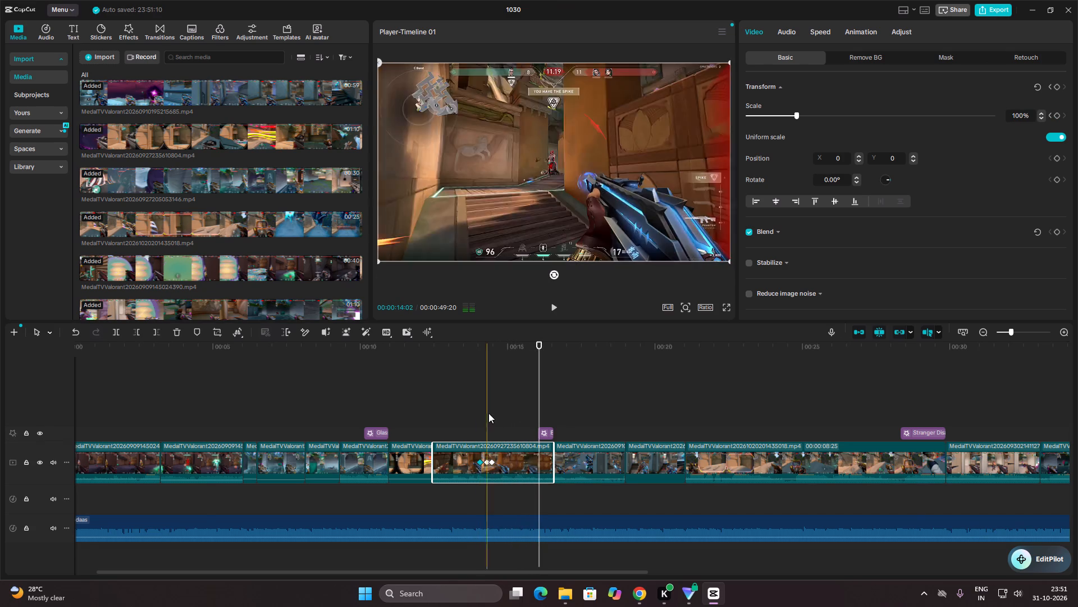
Find the start of the eighth clip's second shot and add a Transform keyframe at 100% scale at 00:00:15:21.
{"action": "left_click_drag", "start_coordinate": [537, 404], "coordinate": [531, 407]}
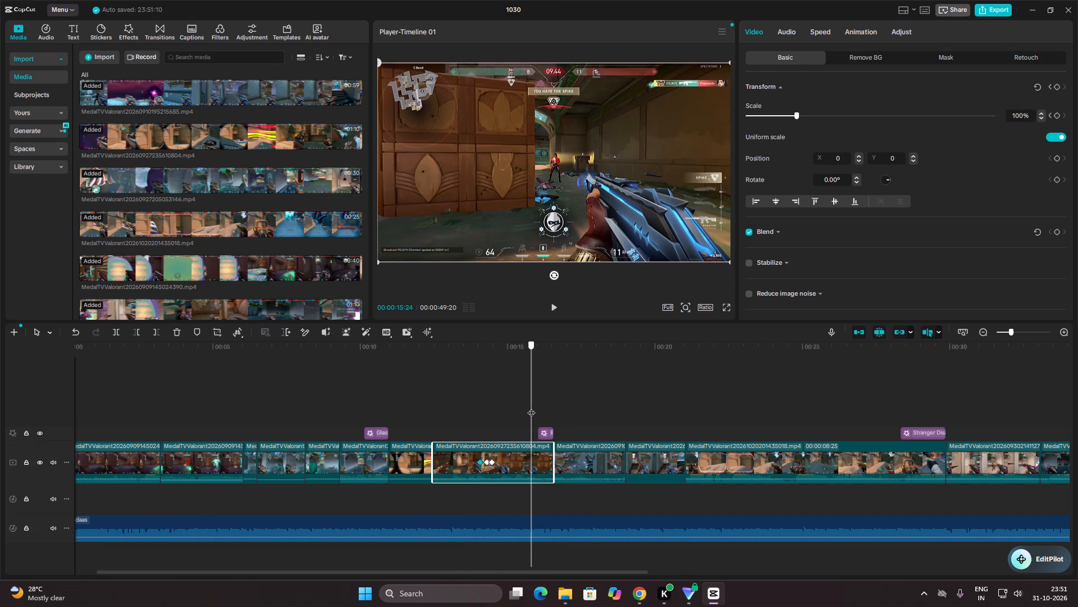
{"action": "left_click_drag", "start_coordinate": [531, 407], "coordinate": [528, 407]}
{"action": "left_click", "coordinate": [1056, 90]}
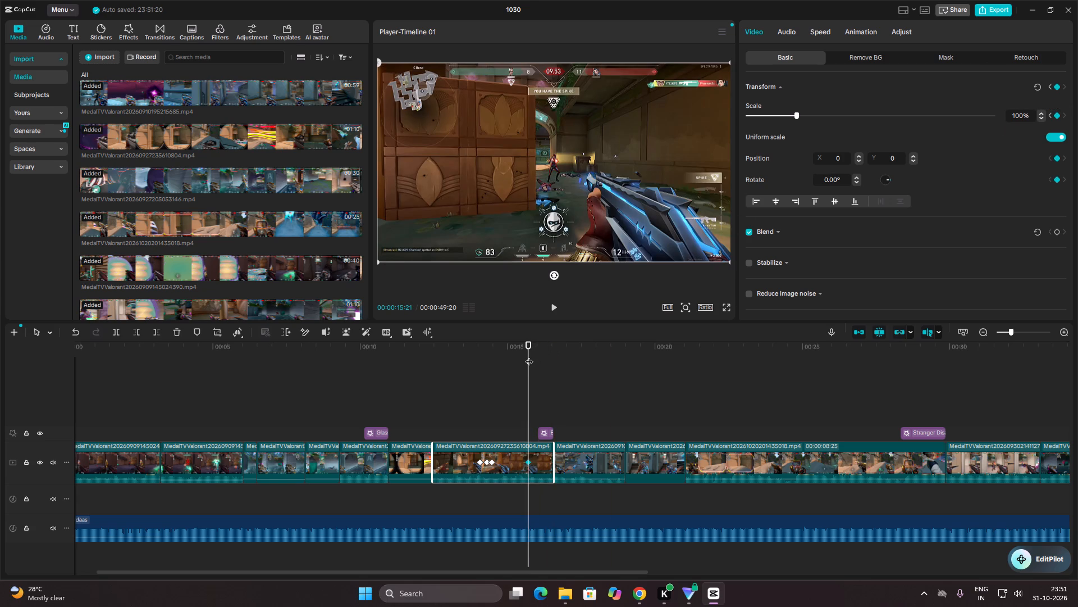
Advance six frames to 00:00:15:27 and set the eighth clip's scale to 115%.
{"action": "key", "text": "Right"}
{"action": "key", "text": "Right"}
{"action": "key", "text": "Right"}
{"action": "key", "text": "Right"}
{"action": "key", "text": "Right"}
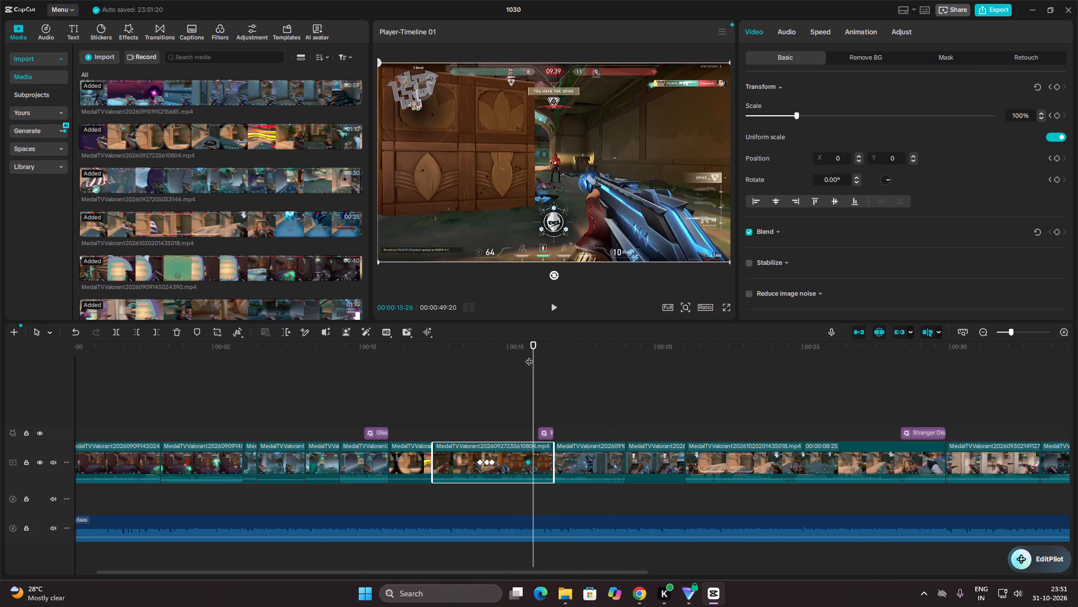
{"action": "key", "text": "Right"}
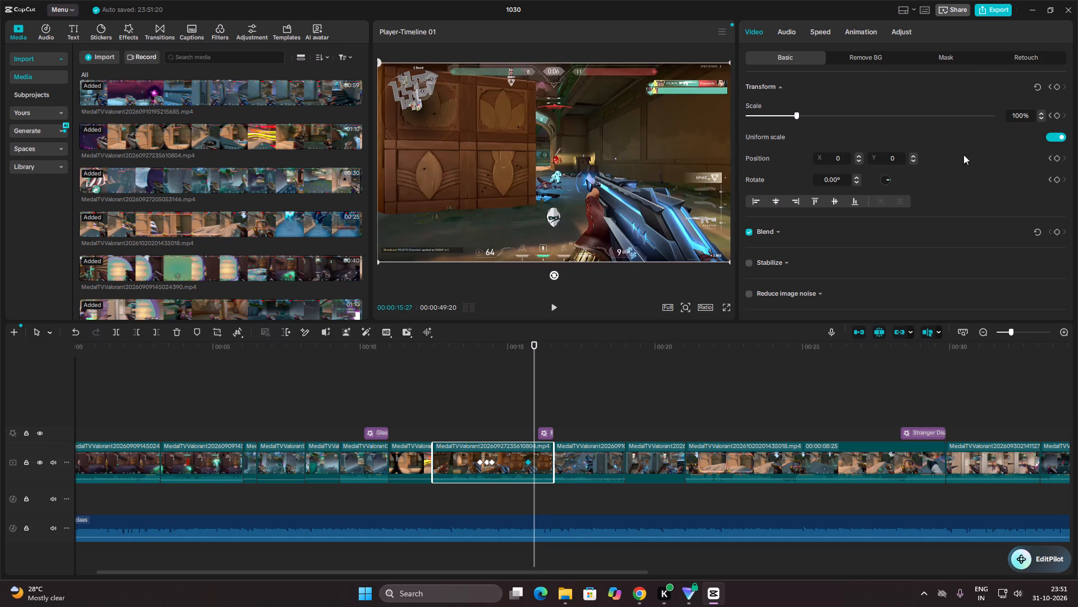
{"action": "left_click_drag", "start_coordinate": [797, 112], "coordinate": [801, 112]}
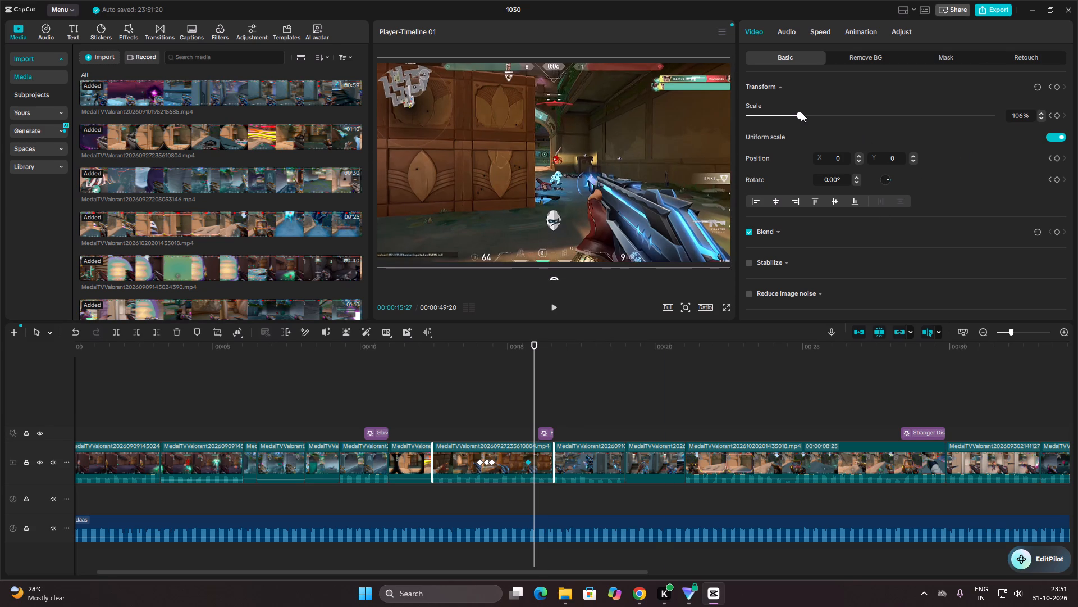
{"action": "left_click_drag", "start_coordinate": [801, 112], "coordinate": [804, 112]}
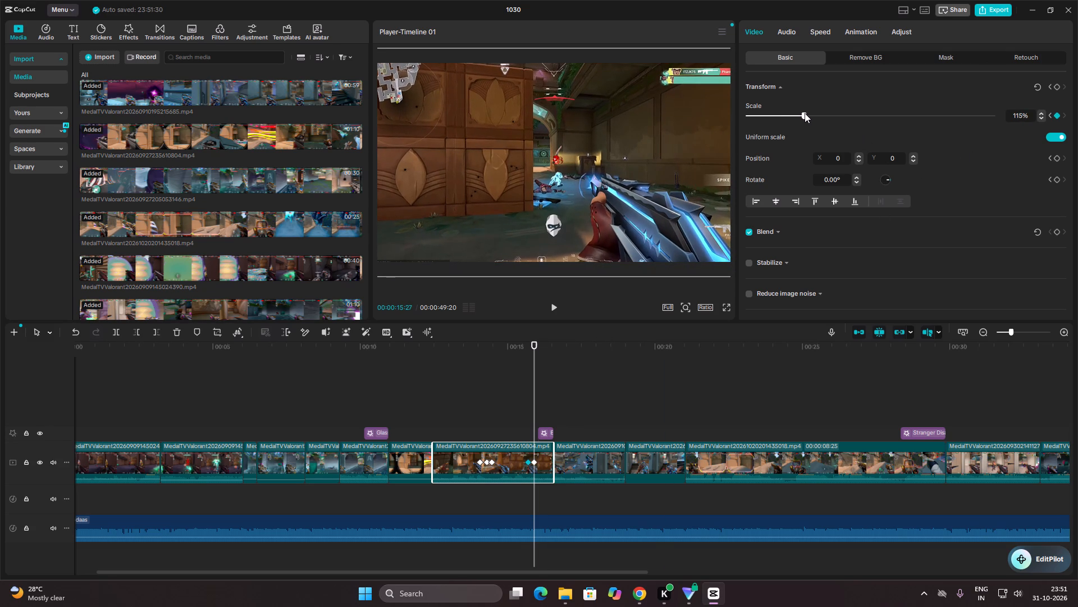
Advance six frames to 00:00:16:03 and set the eighth clip's scale back to 100%.
{"action": "key", "text": "Right"}
{"action": "key", "text": "Right"}
{"action": "key", "text": "Right"}
{"action": "key", "text": "Right"}
{"action": "key", "text": "Right"}
{"action": "key", "text": "Right"}
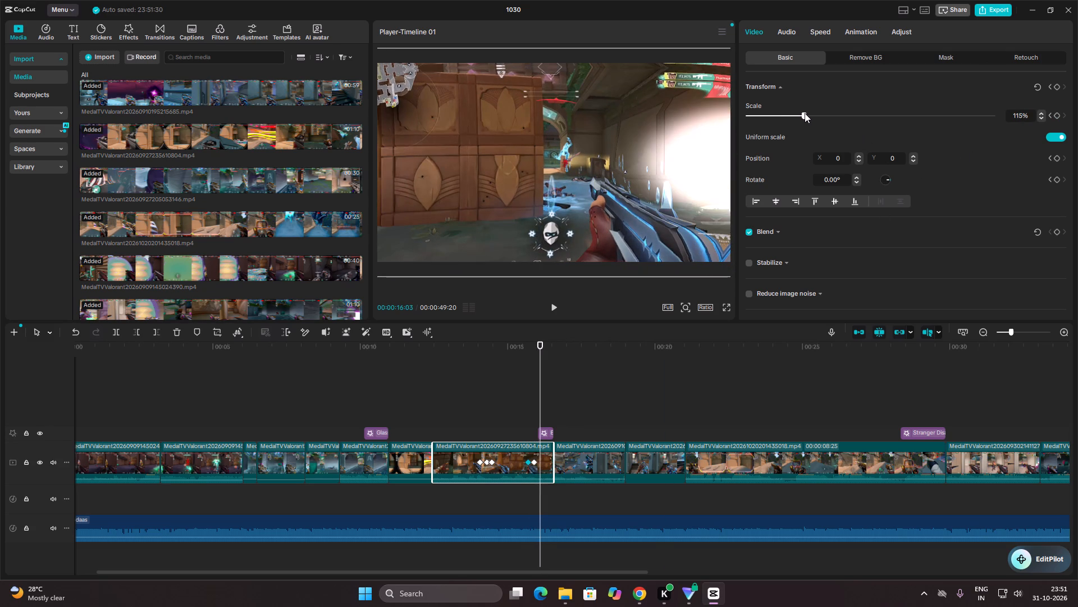
{"action": "left_click_drag", "start_coordinate": [805, 113], "coordinate": [797, 115]}
Play from the eighth clip's second zoom to the ninth clip's shot and add a 100% scale keyframe to the ninth clip at 00:00:18:29.
{"action": "left_click_drag", "start_coordinate": [540, 370], "coordinate": [524, 370]}
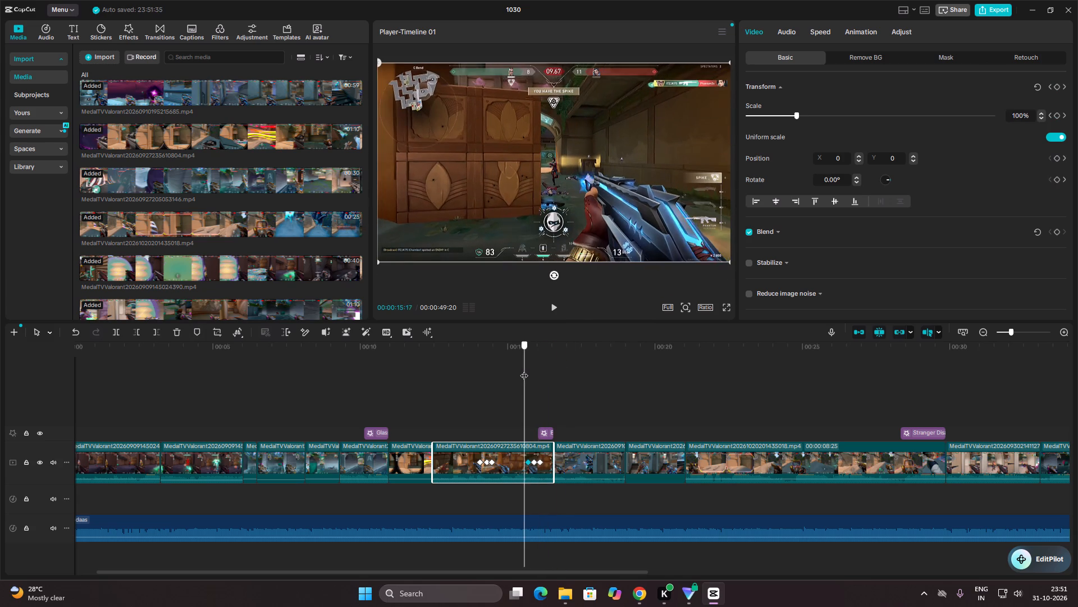
{"action": "left_click_drag", "start_coordinate": [524, 370], "coordinate": [523, 370]}
{"action": "key", "text": "space"}
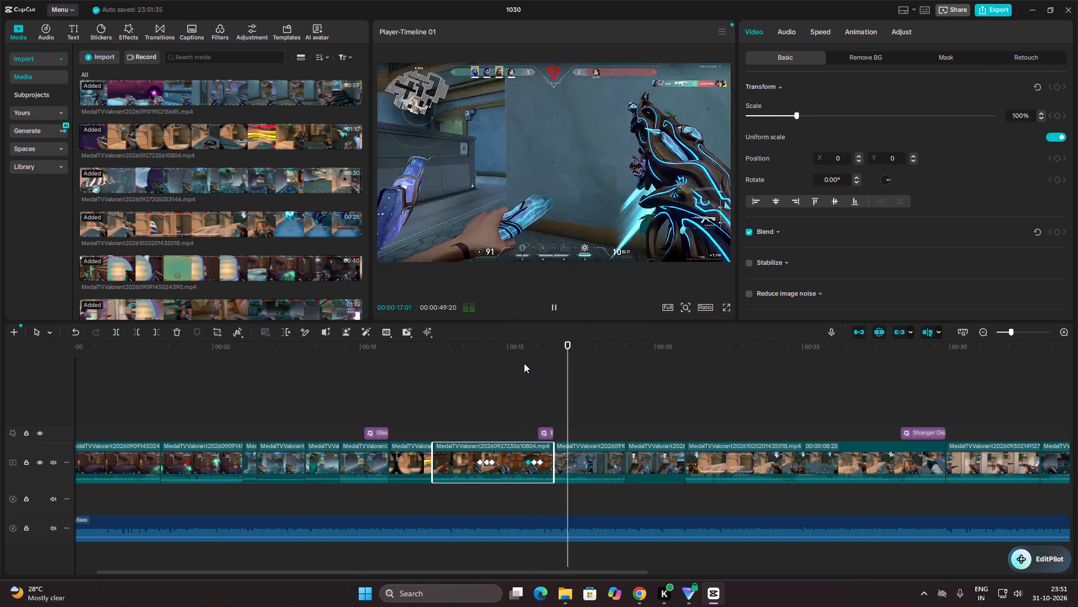
{"action": "key", "text": "space"}
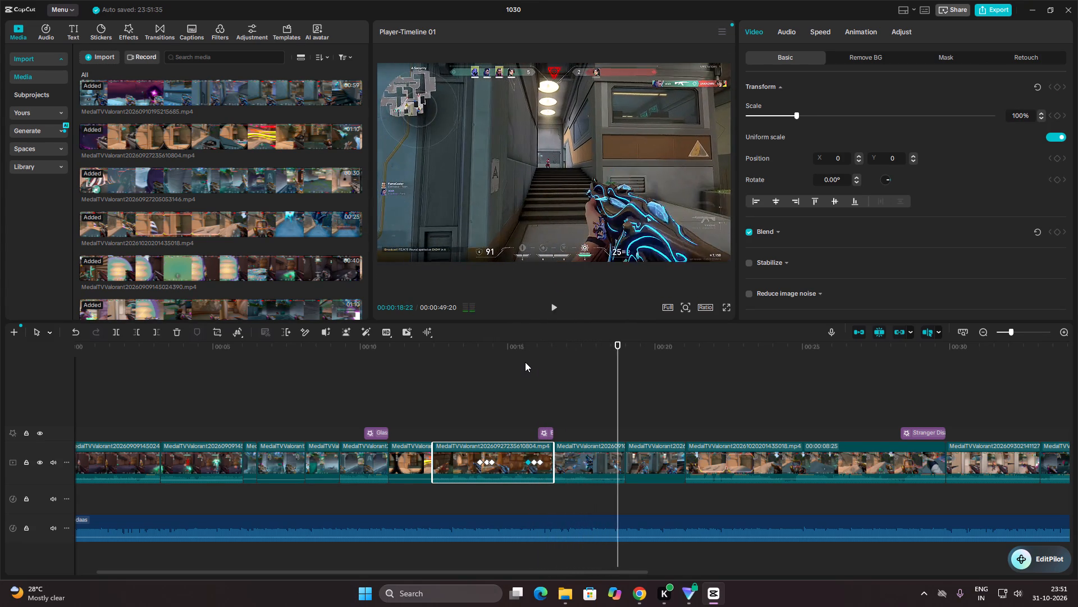
{"action": "key", "text": "space"}
{"action": "key", "text": "space"}
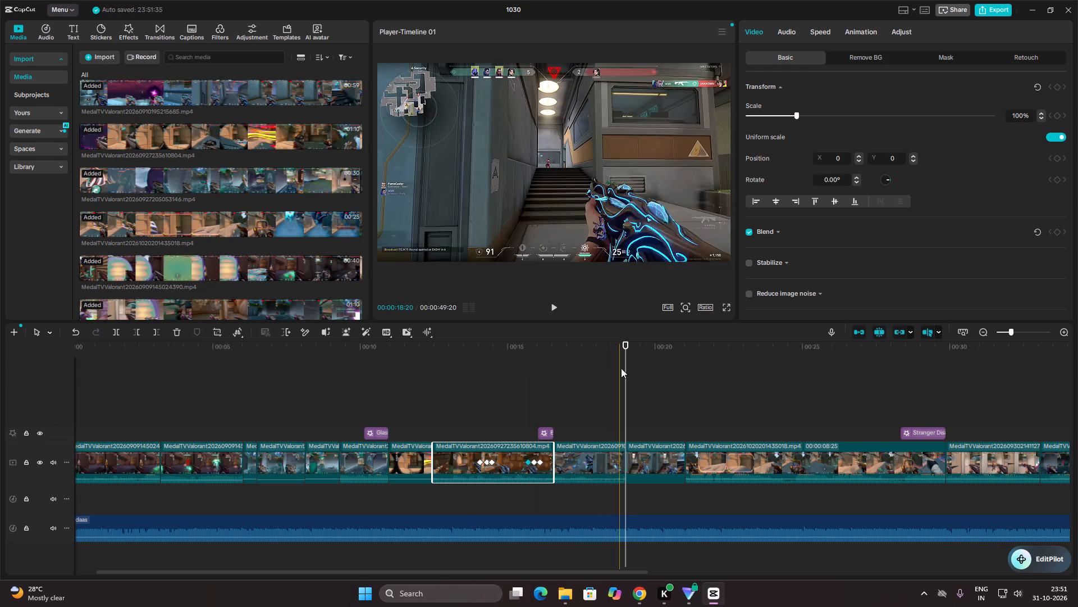
{"action": "left_click", "coordinate": [611, 467]}
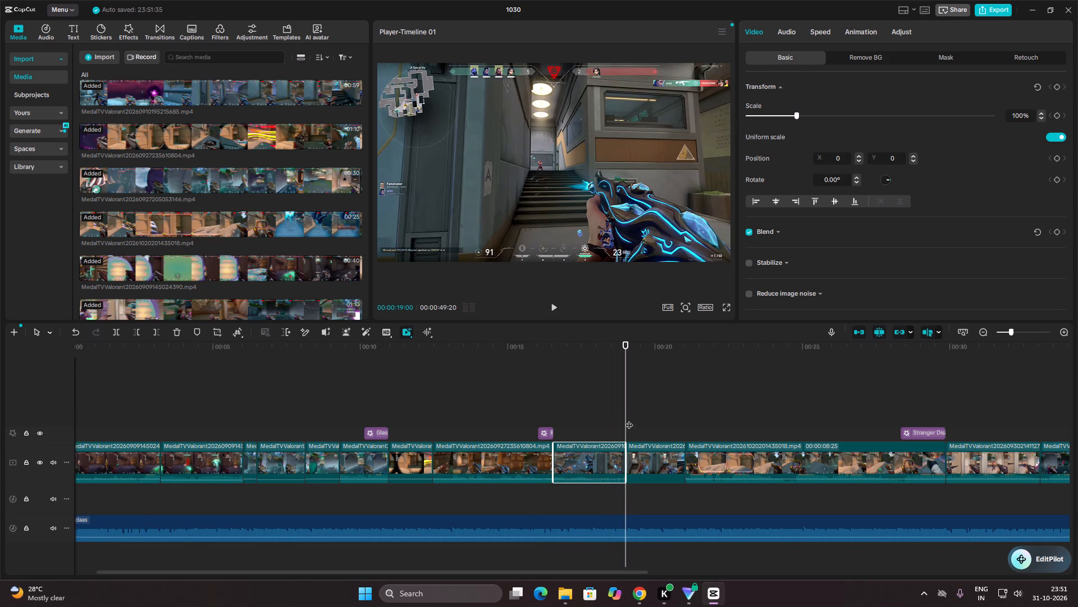
{"action": "key", "text": "Left"}
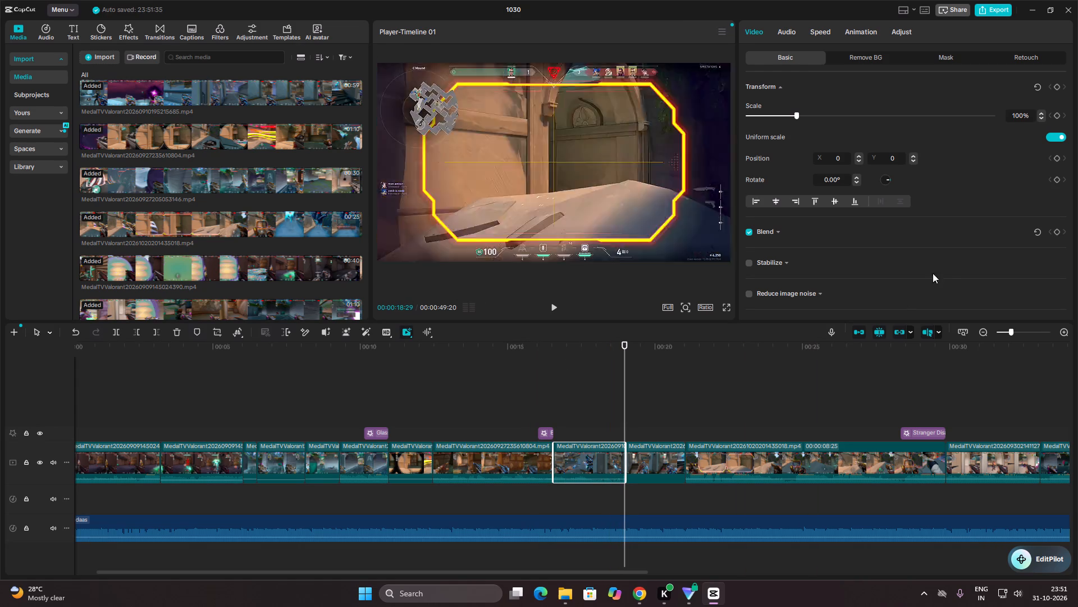
{"action": "left_click", "coordinate": [1057, 114]}
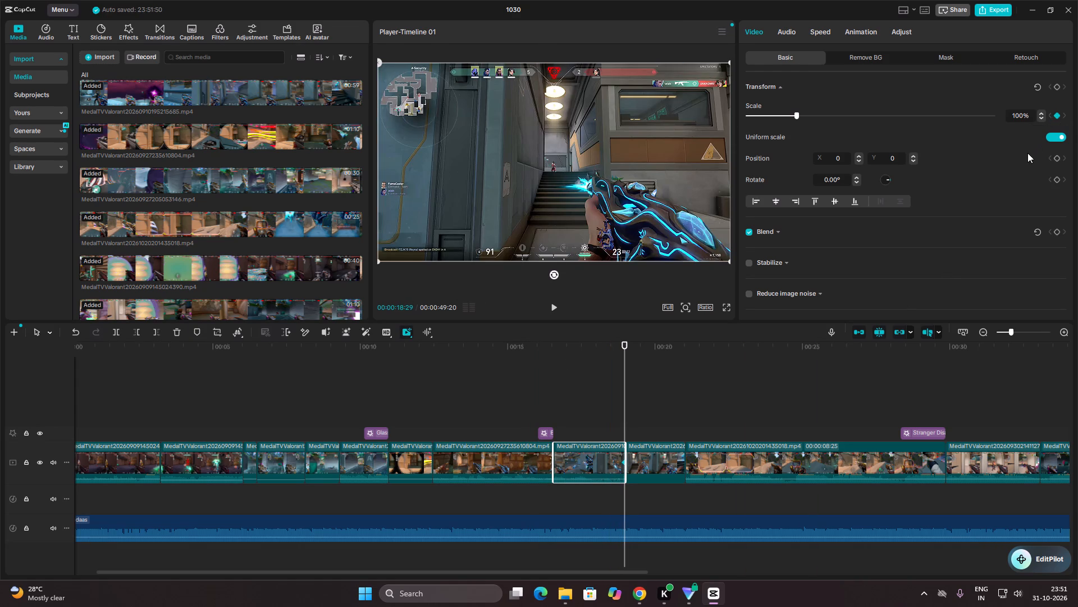
Step through the frames around the ninth clip's shot to examine where the shot falls relative to the cut at 00:00:19:00.
{"action": "key", "text": "Right"}
{"action": "key", "text": "Right"}
{"action": "key", "text": "Right"}
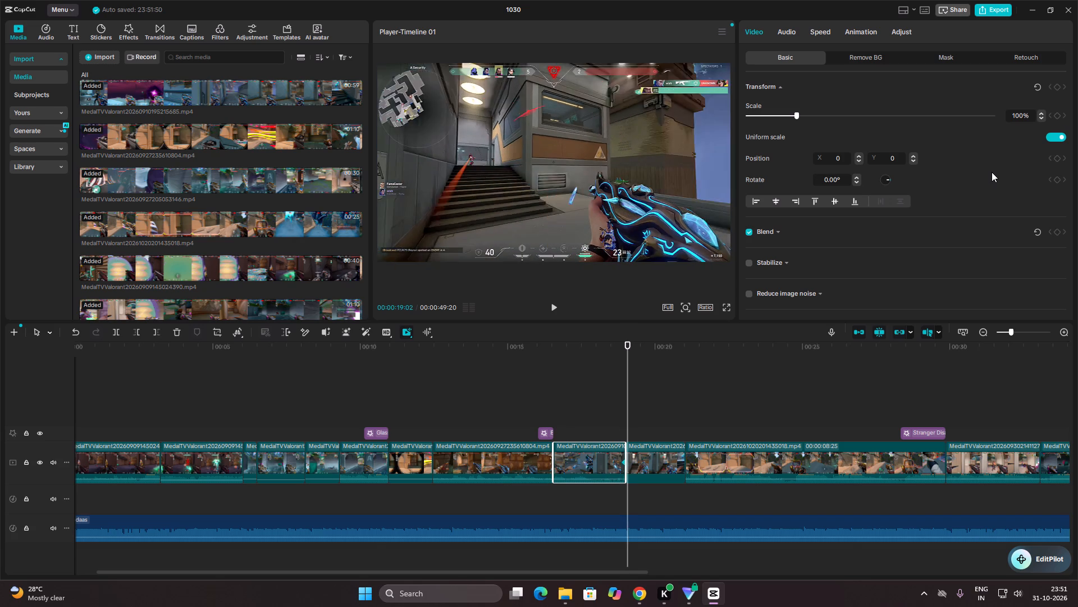
{"action": "key", "text": "Right"}
{"action": "key", "text": "Right"}
{"action": "key", "text": "Left"}
{"action": "key", "text": "Left"}
{"action": "key", "text": "Left"}
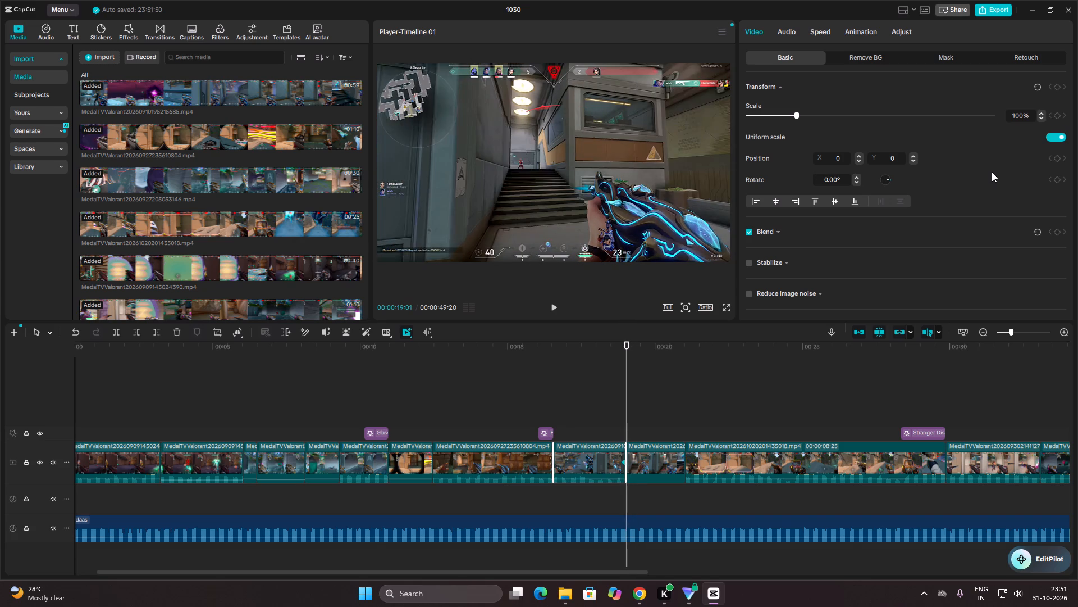
{"action": "key", "text": "Left"}
{"action": "key", "text": "Left"}
{"action": "key", "text": "Left"}
{"action": "key", "text": "Right"}
{"action": "key", "text": "Right"}
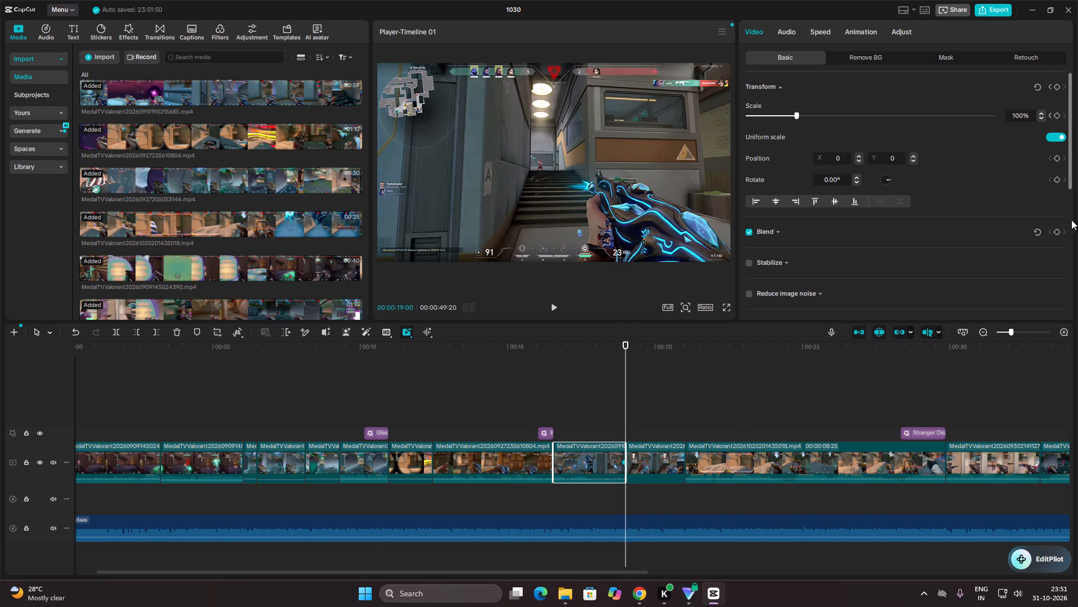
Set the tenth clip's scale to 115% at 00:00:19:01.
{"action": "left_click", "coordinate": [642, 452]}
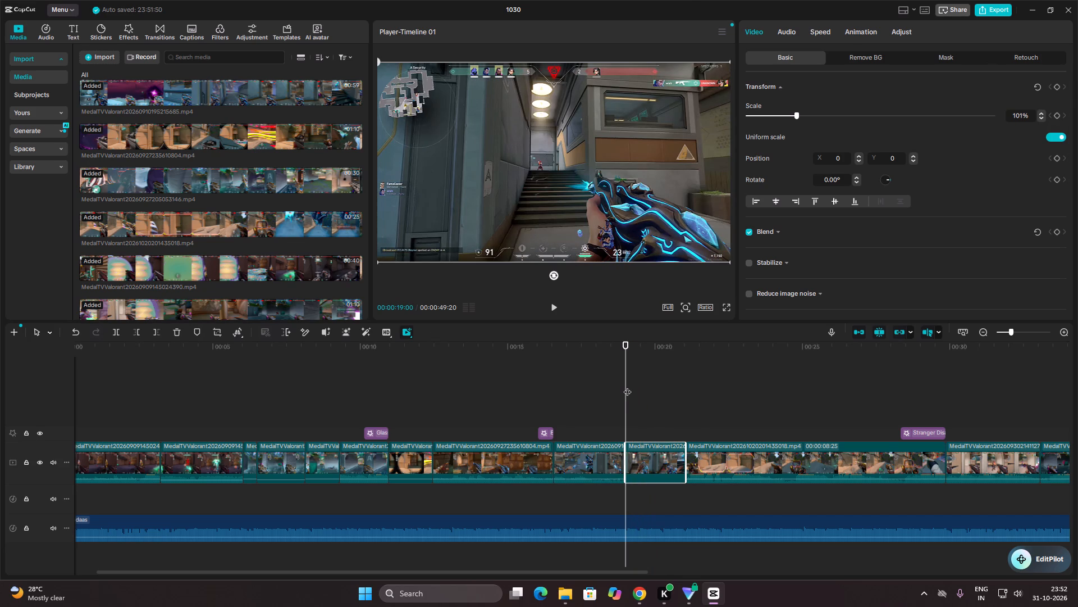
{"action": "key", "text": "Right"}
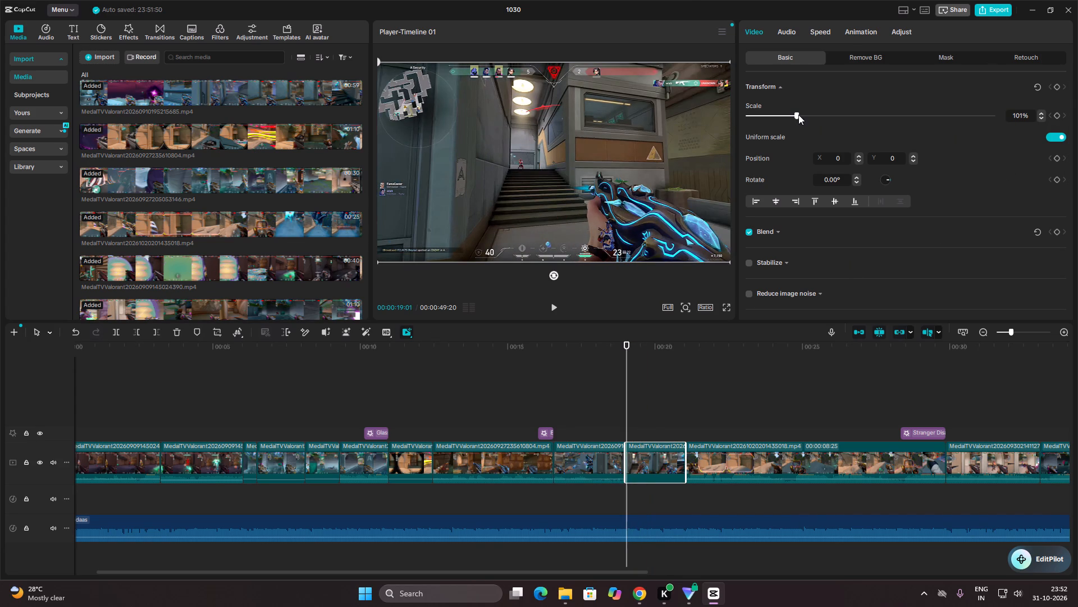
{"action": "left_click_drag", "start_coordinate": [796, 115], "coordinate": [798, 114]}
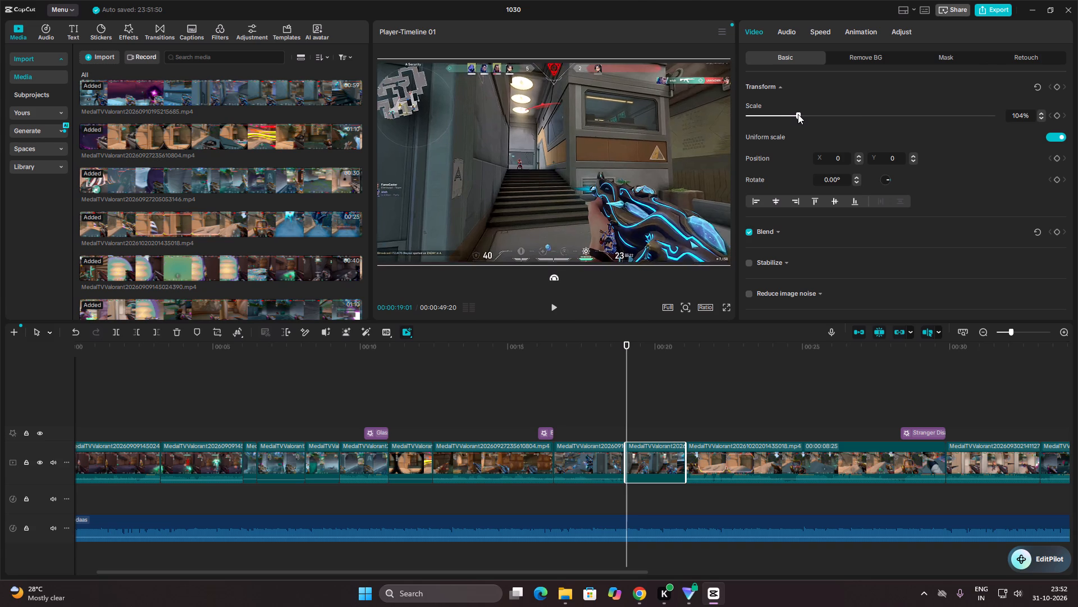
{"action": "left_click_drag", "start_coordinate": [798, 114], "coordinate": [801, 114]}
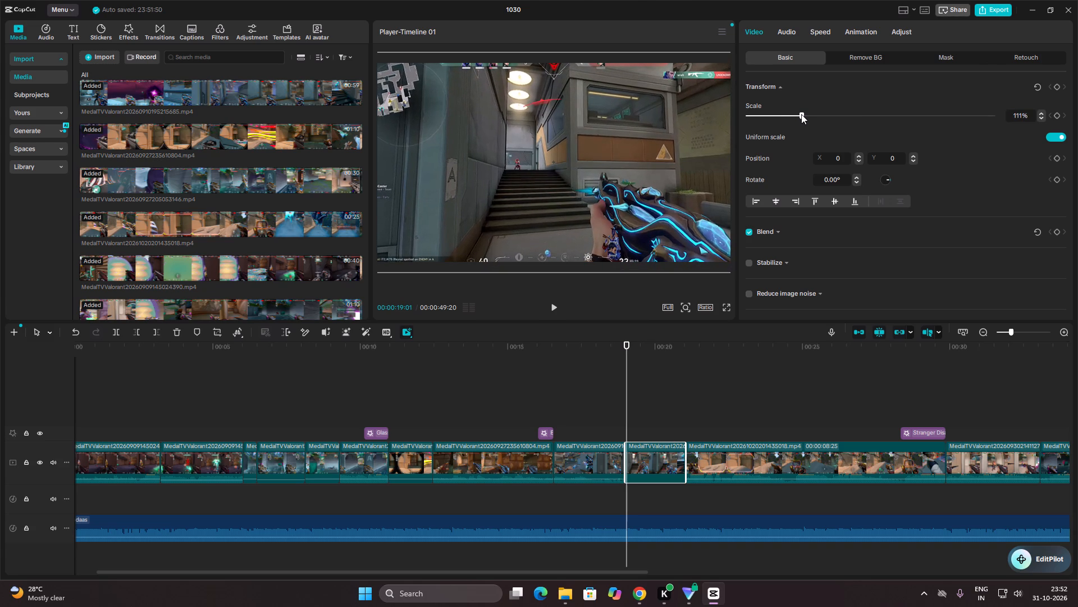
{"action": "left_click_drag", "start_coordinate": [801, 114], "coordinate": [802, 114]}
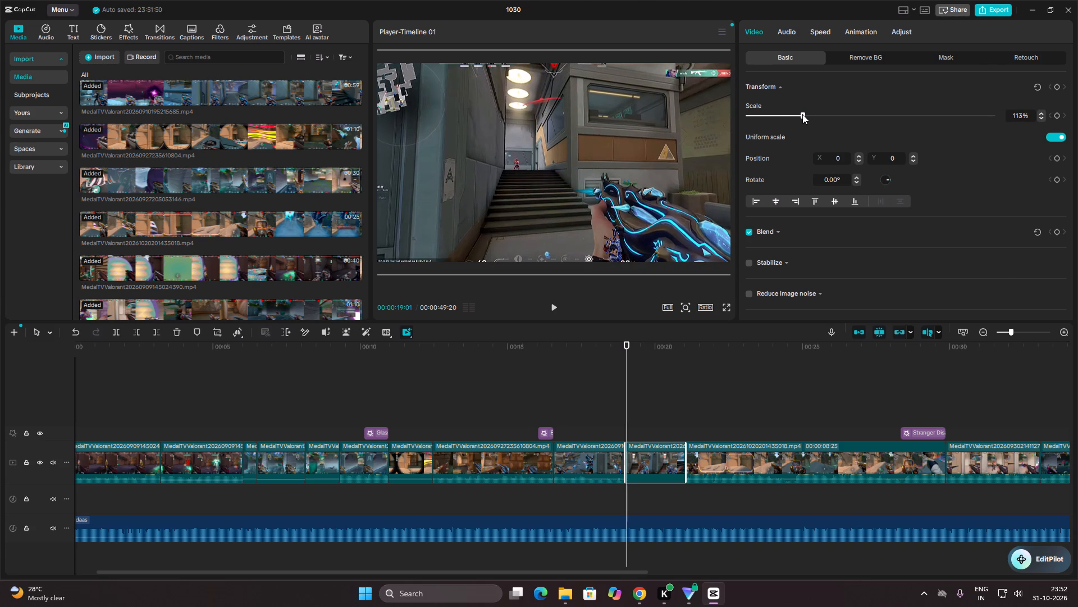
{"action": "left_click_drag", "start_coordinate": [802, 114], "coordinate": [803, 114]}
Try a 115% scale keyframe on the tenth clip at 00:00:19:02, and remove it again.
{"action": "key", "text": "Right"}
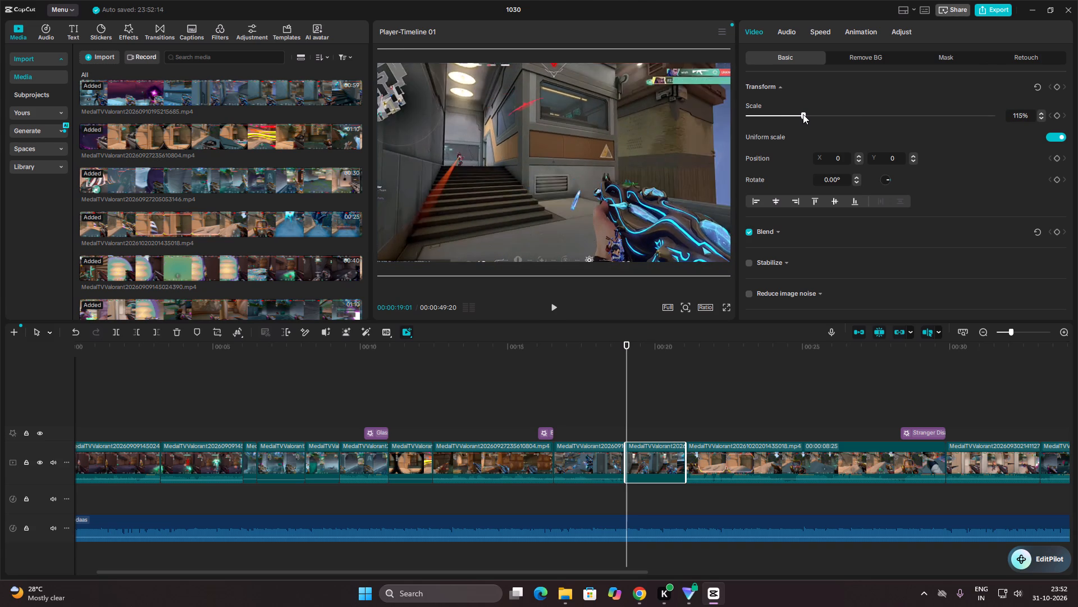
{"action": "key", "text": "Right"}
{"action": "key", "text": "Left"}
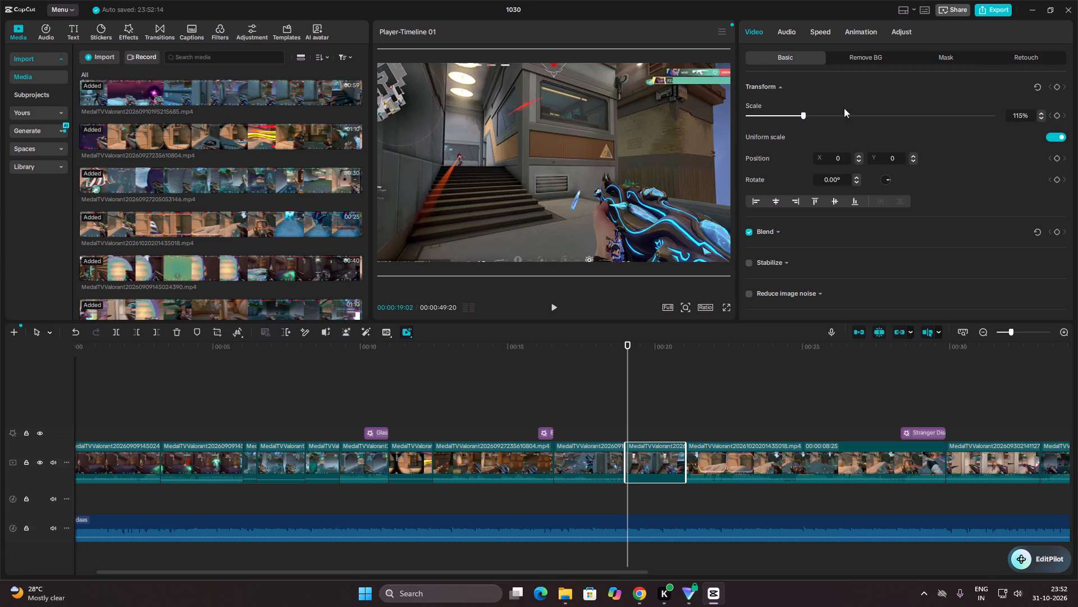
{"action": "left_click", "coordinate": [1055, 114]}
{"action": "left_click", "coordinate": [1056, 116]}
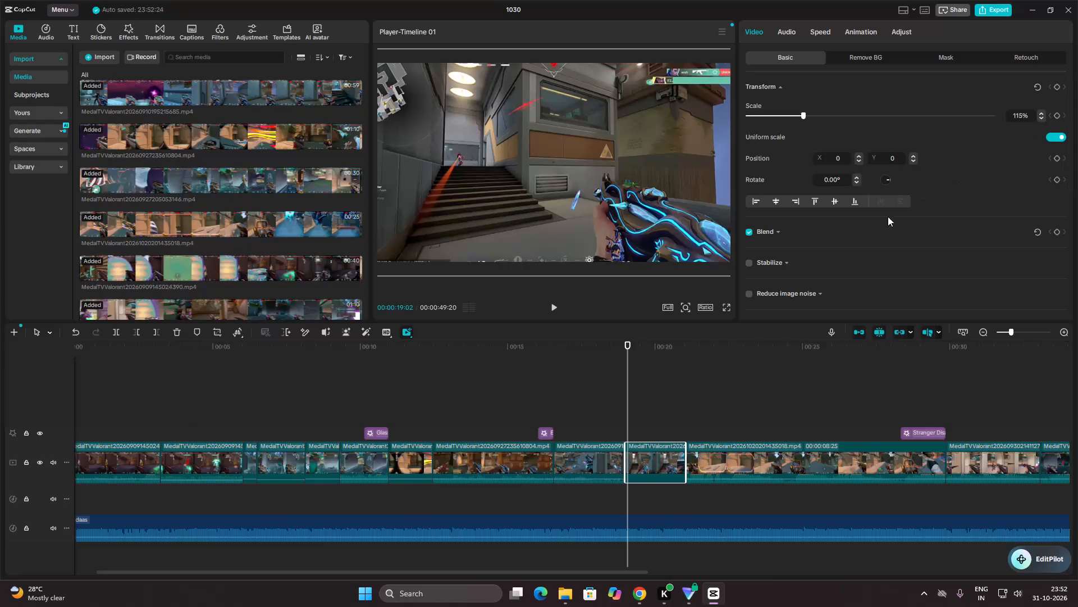
Return to 00:00:19:00 and add a scale keyframe at 100% to the tenth clip.
{"action": "left_click", "coordinate": [608, 437]}
{"action": "left_click", "coordinate": [639, 449]}
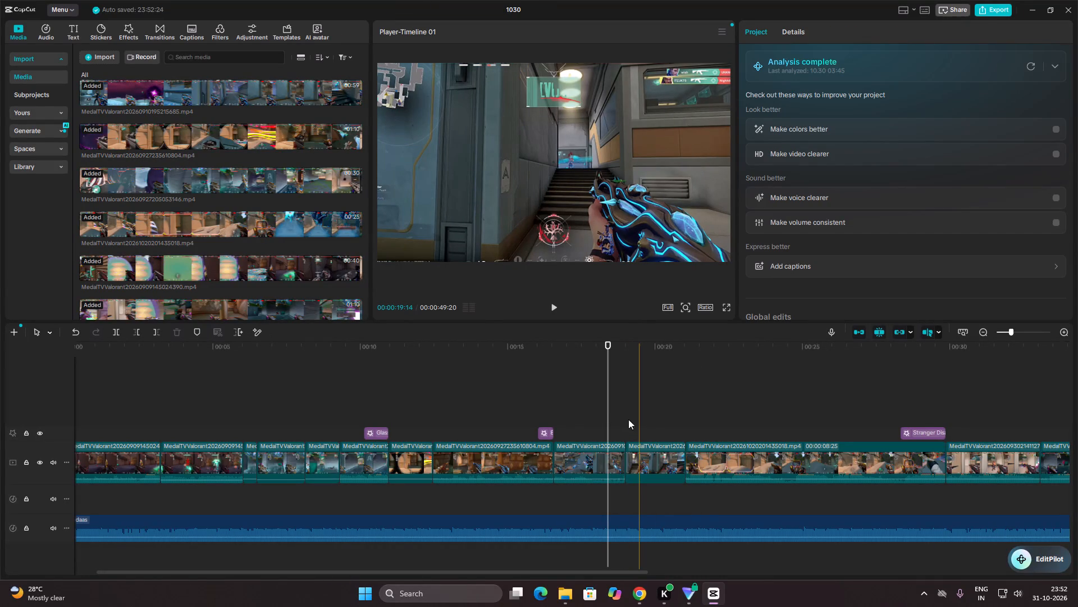
{"action": "left_click_drag", "start_coordinate": [607, 398], "coordinate": [636, 401]}
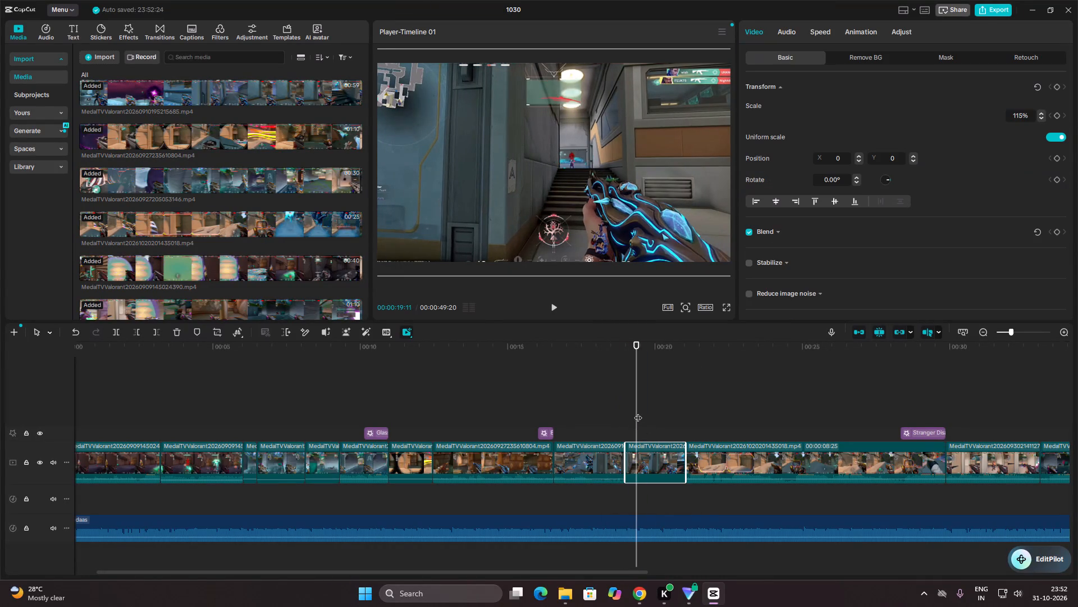
{"action": "left_click_drag", "start_coordinate": [638, 412], "coordinate": [627, 414]}
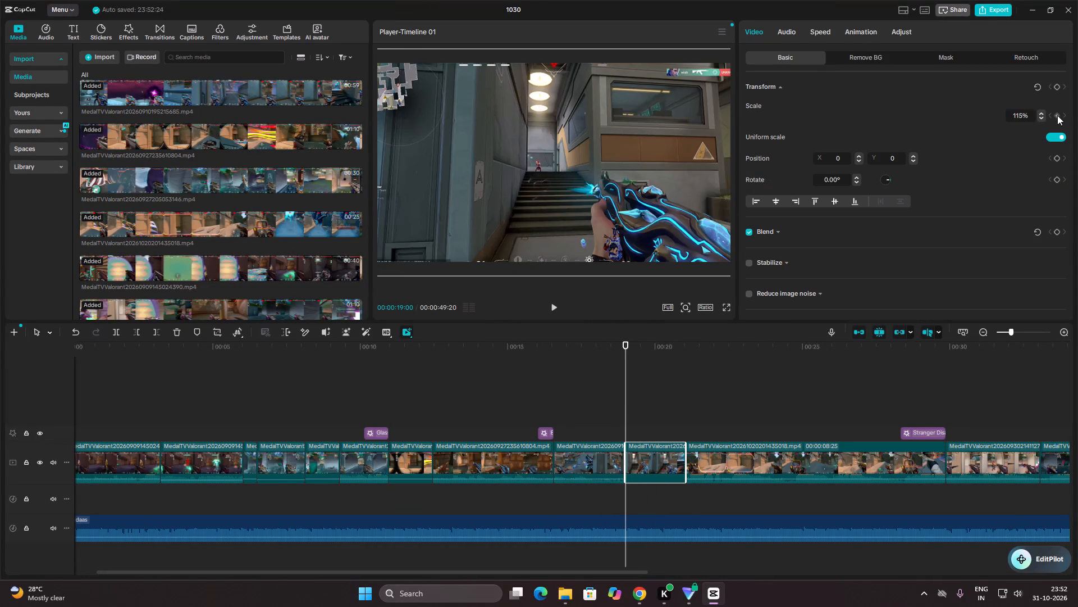
{"action": "left_click", "coordinate": [1057, 115]}
{"action": "left_click_drag", "start_coordinate": [1022, 118], "coordinate": [1016, 118]}
{"action": "type", "text": "00"}
{"action": "key", "text": "Return"}
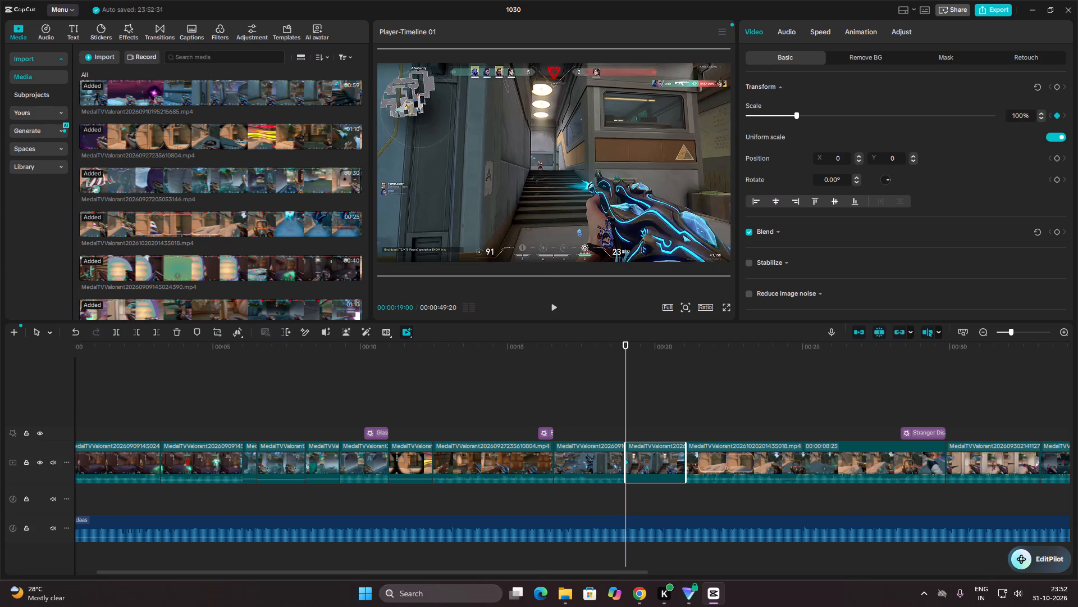
Advance three frames from the tenth clip's first keyframe to 00:00:19:03 and set its scale to 115%.
{"action": "key", "text": "Right"}
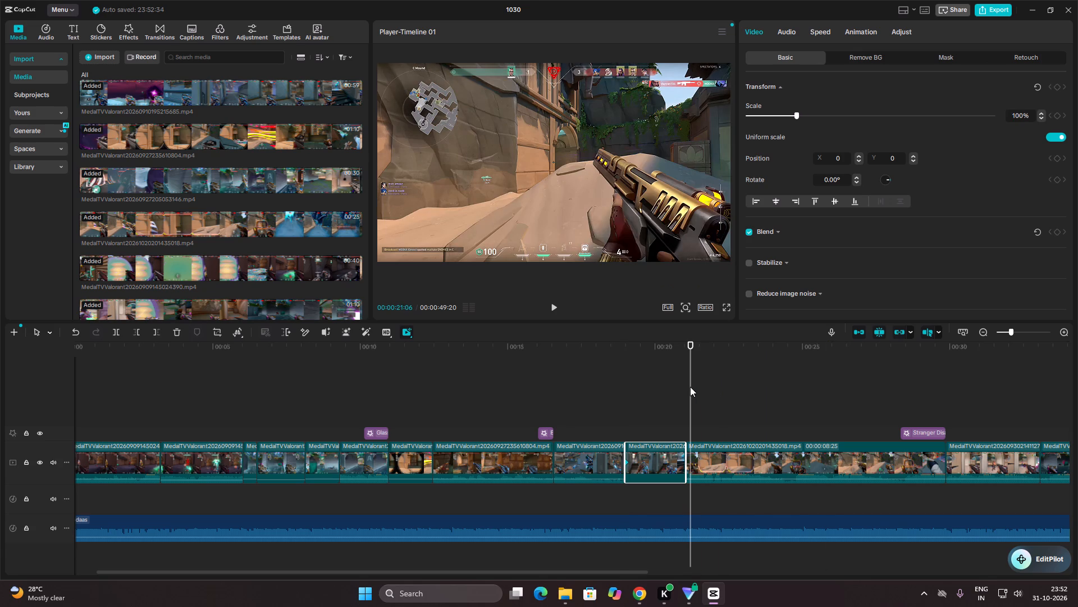
{"action": "left_click_drag", "start_coordinate": [690, 387], "coordinate": [627, 405]}
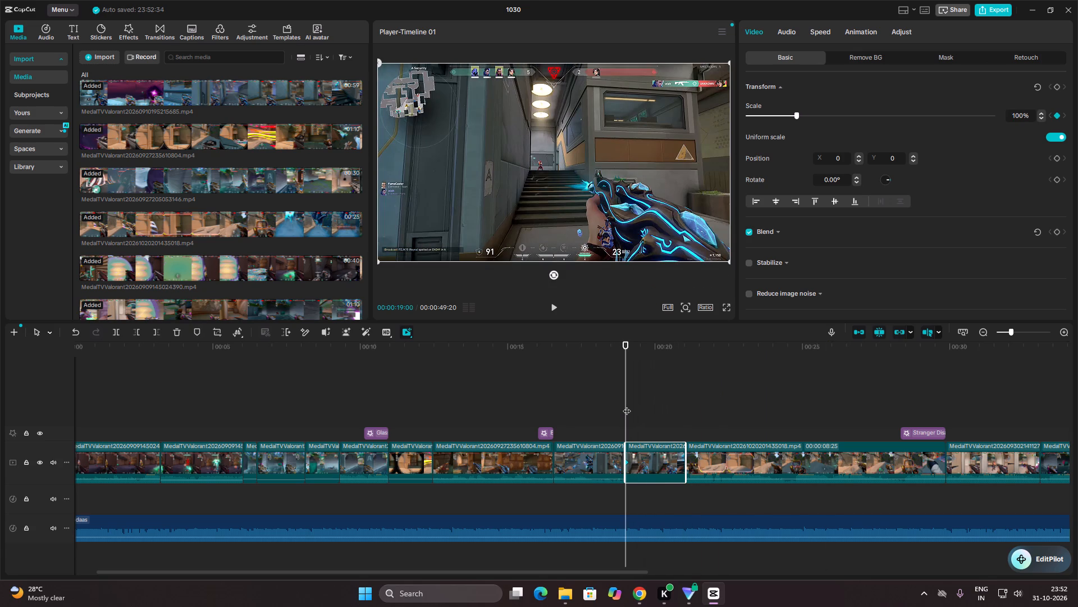
{"action": "key", "text": "Right"}
{"action": "key", "text": "Right"}
{"action": "key", "text": "Right"}
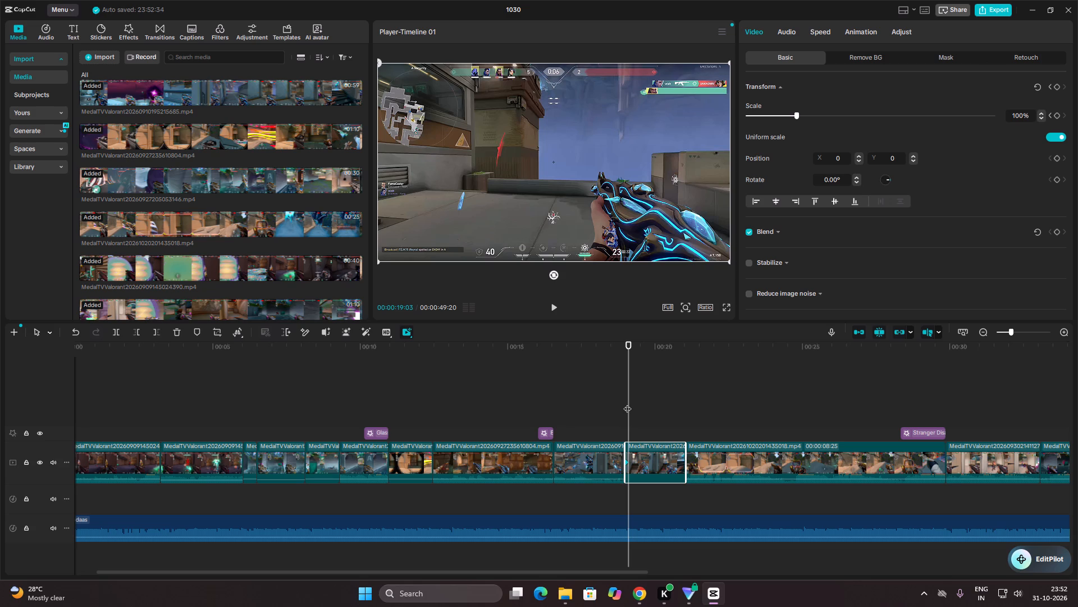
{"action": "key", "text": "Left"}
{"action": "key", "text": "Right"}
{"action": "left_click_drag", "start_coordinate": [799, 114], "coordinate": [804, 115]}
Move to 00:00:19:05 and set the tenth clip's scale back to 100%.
{"action": "key", "text": "Right"}
{"action": "key", "text": "Right"}
{"action": "key", "text": "Right"}
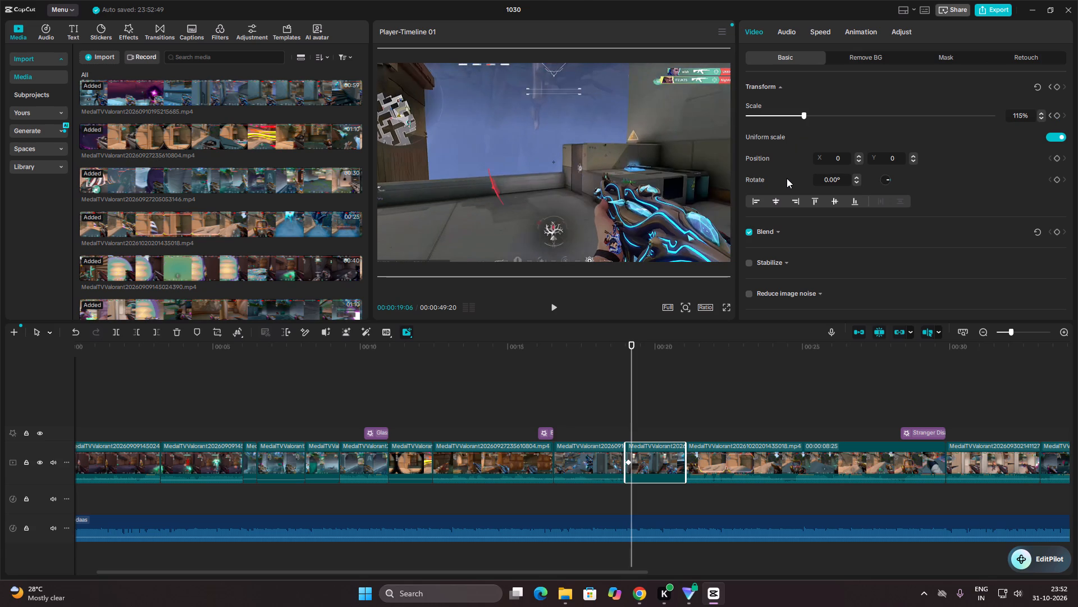
{"action": "key", "text": "Right"}
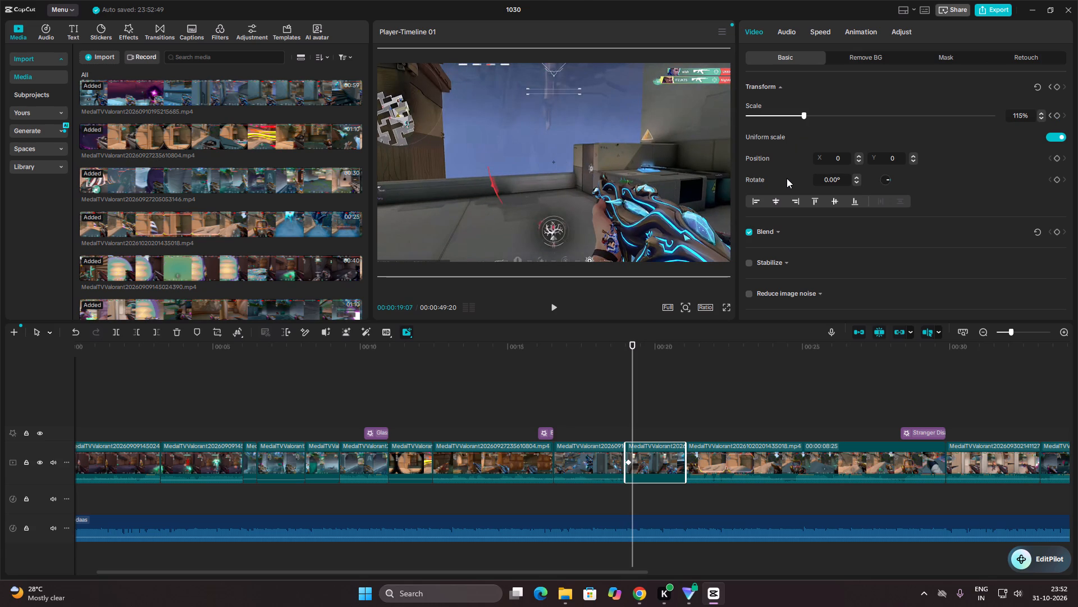
{"action": "key", "text": "Left"}
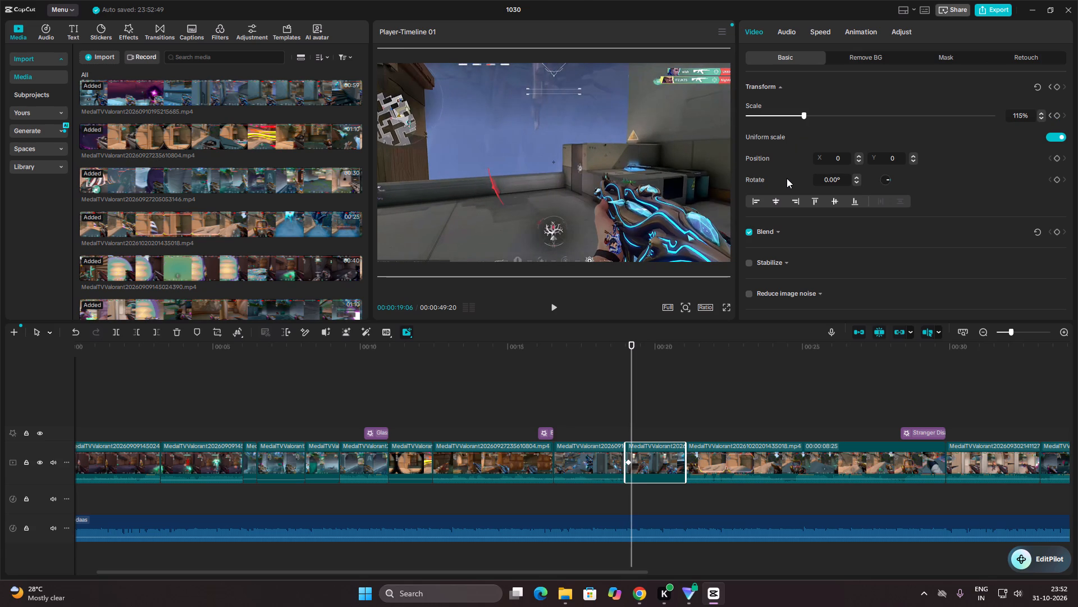
{"action": "key", "text": "Left"}
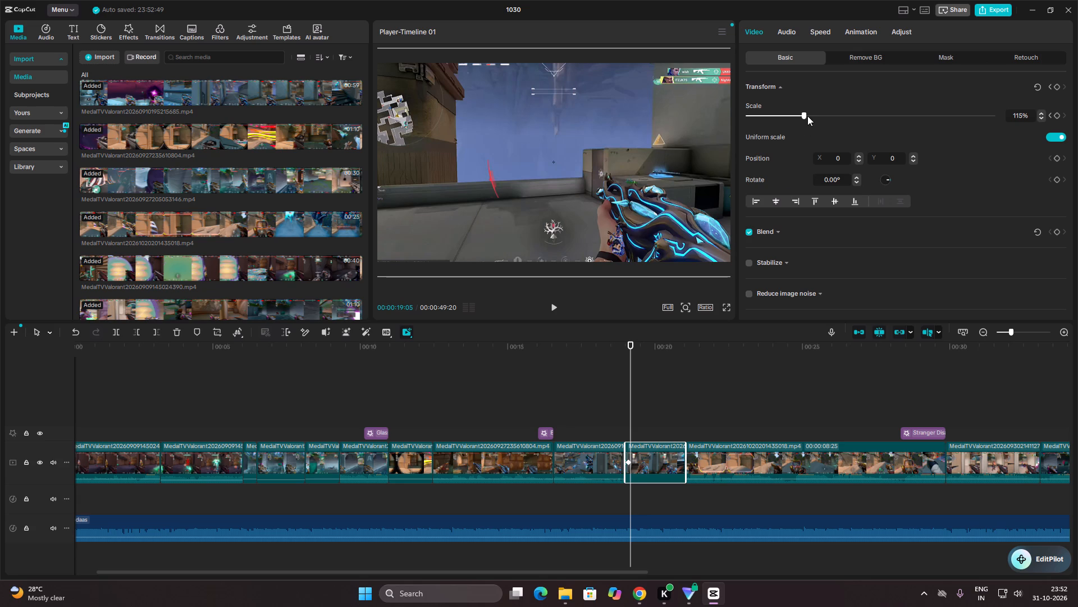
{"action": "left_click_drag", "start_coordinate": [807, 116], "coordinate": [800, 117]}
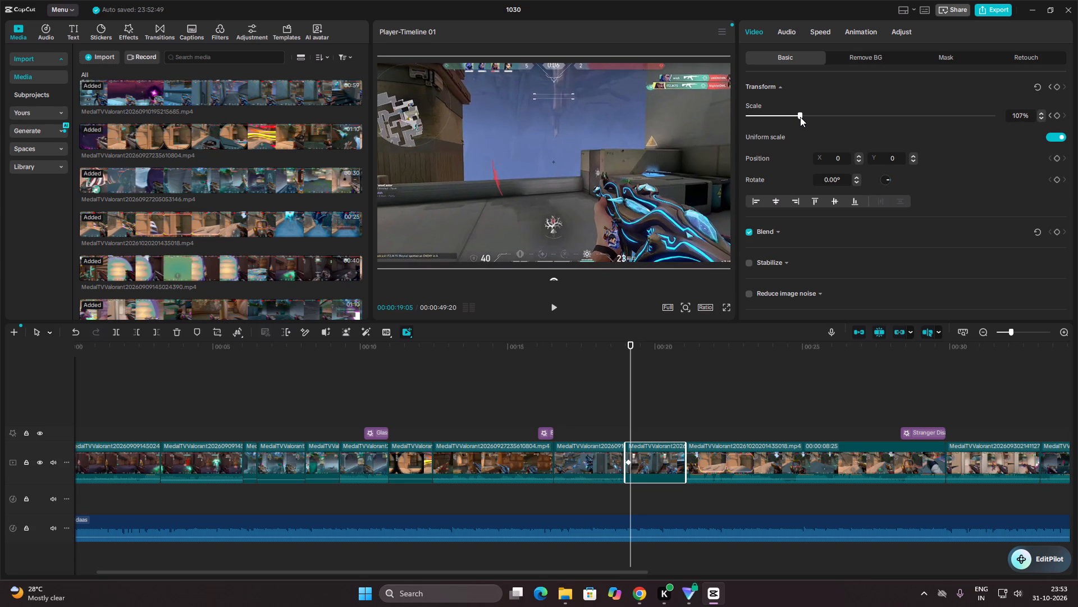
{"action": "left_click_drag", "start_coordinate": [800, 117], "coordinate": [797, 117]}
Play from before the tenth clip's zoom to the eleventh clip's shot and add a 100% scale keyframe to the eleventh clip at 00:00:22:13.
{"action": "left_click_drag", "start_coordinate": [631, 372], "coordinate": [610, 374]}
{"action": "key", "text": "space"}
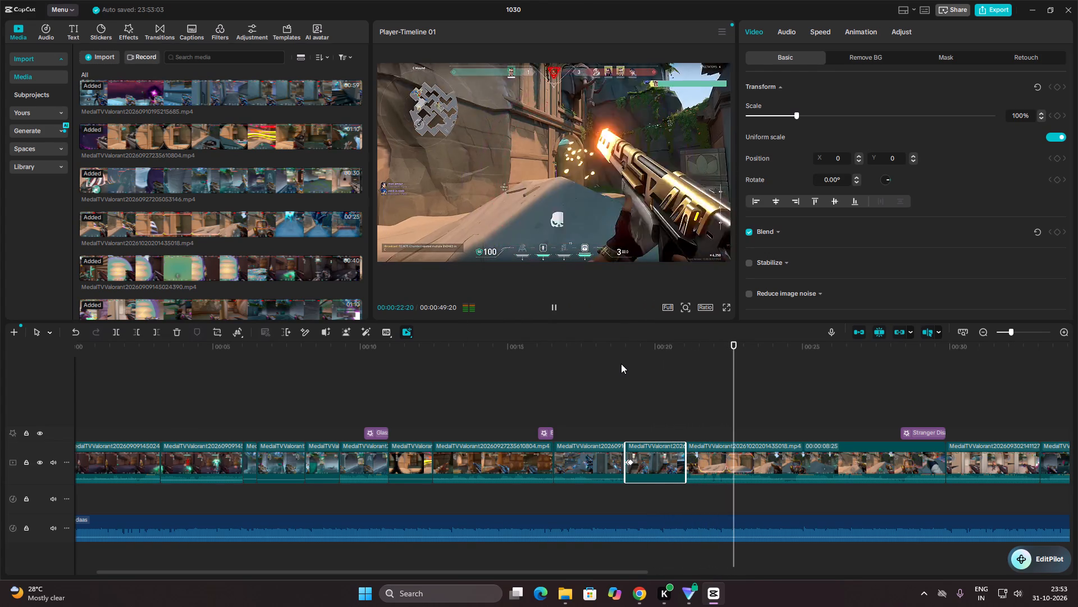
{"action": "key", "text": "space"}
{"action": "left_click_drag", "start_coordinate": [738, 382], "coordinate": [735, 383]}
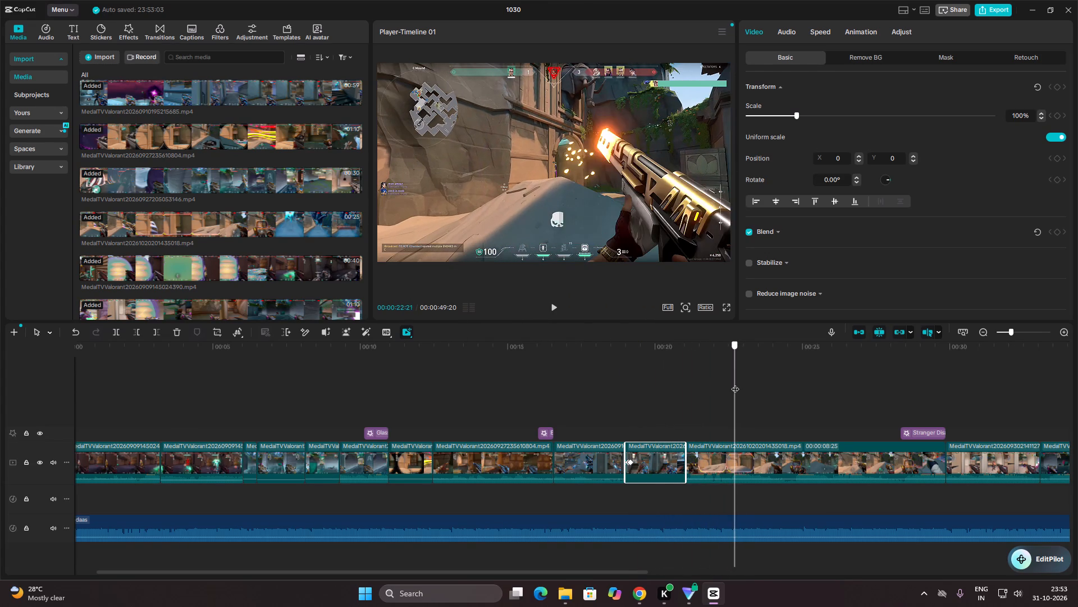
{"action": "left_click_drag", "start_coordinate": [735, 383], "coordinate": [729, 384]}
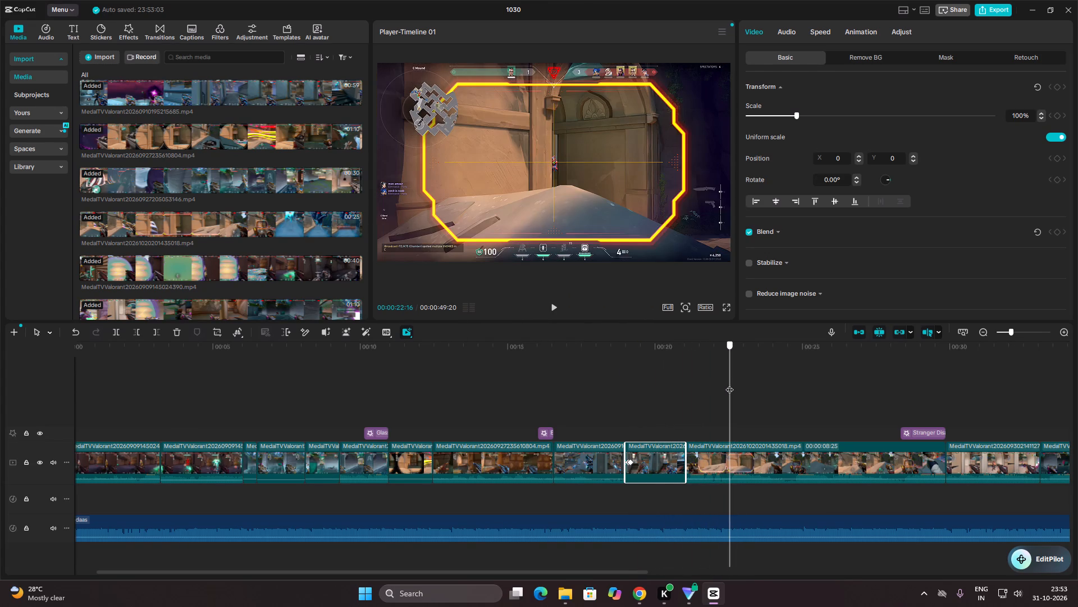
{"action": "left_click_drag", "start_coordinate": [729, 384], "coordinate": [727, 384]}
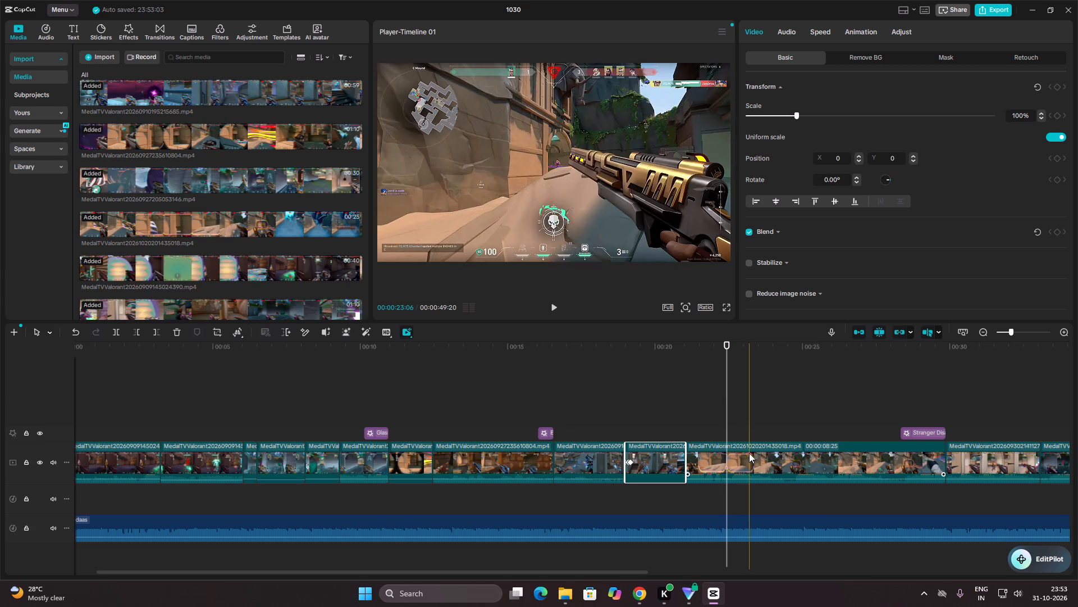
{"action": "left_click", "coordinate": [749, 454]}
{"action": "left_click", "coordinate": [1059, 118]}
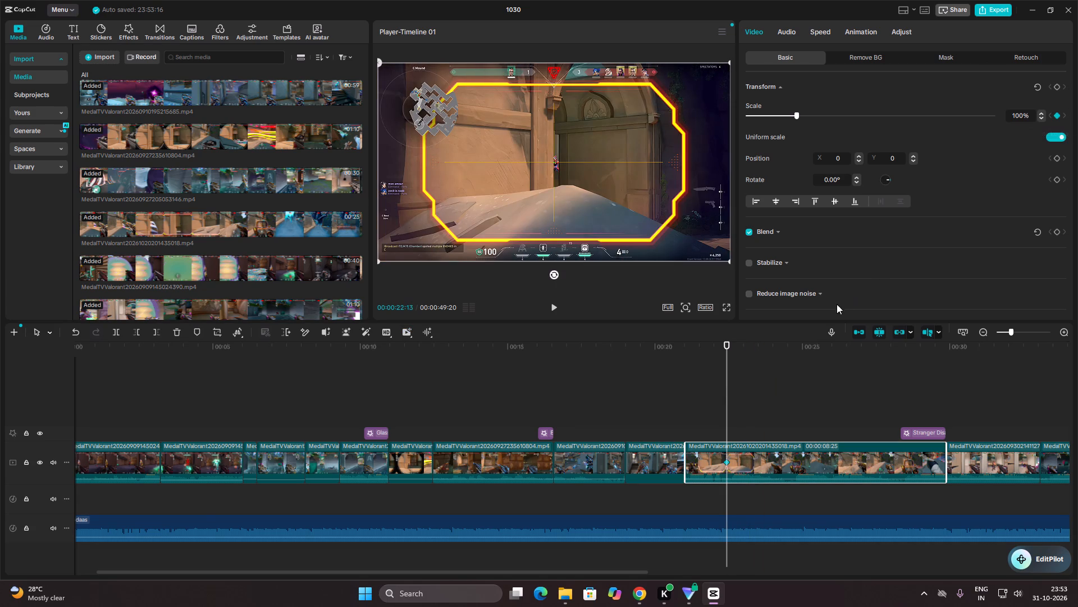
Advance seven frames to 00:00:22:20 and set the eleventh clip's scale to 115%.
{"action": "left_click", "coordinate": [727, 382]}
{"action": "key", "text": "Right"}
{"action": "key", "text": "Right"}
{"action": "key", "text": "Right"}
{"action": "key", "text": "Right"}
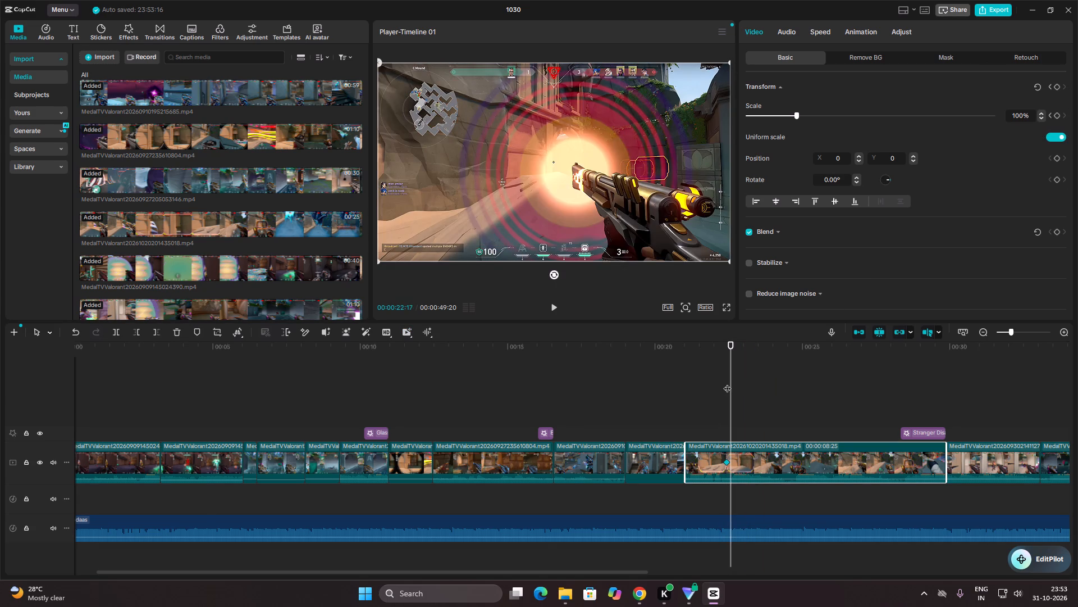
{"action": "key", "text": "Right"}
{"action": "key", "text": "Right"}
{"action": "key", "text": "Right"}
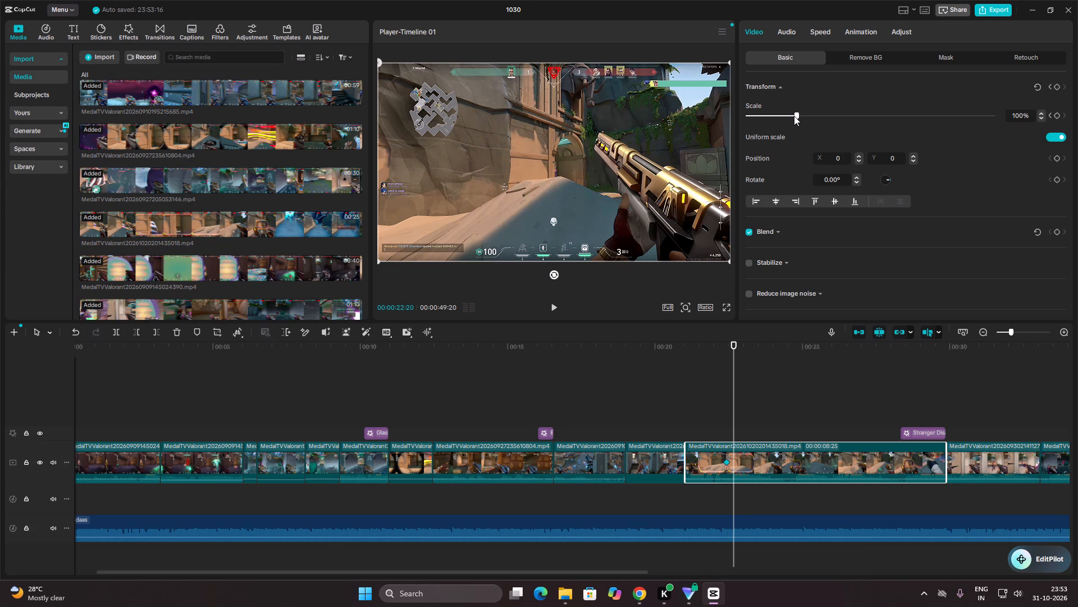
{"action": "left_click_drag", "start_coordinate": [794, 116], "coordinate": [803, 115]}
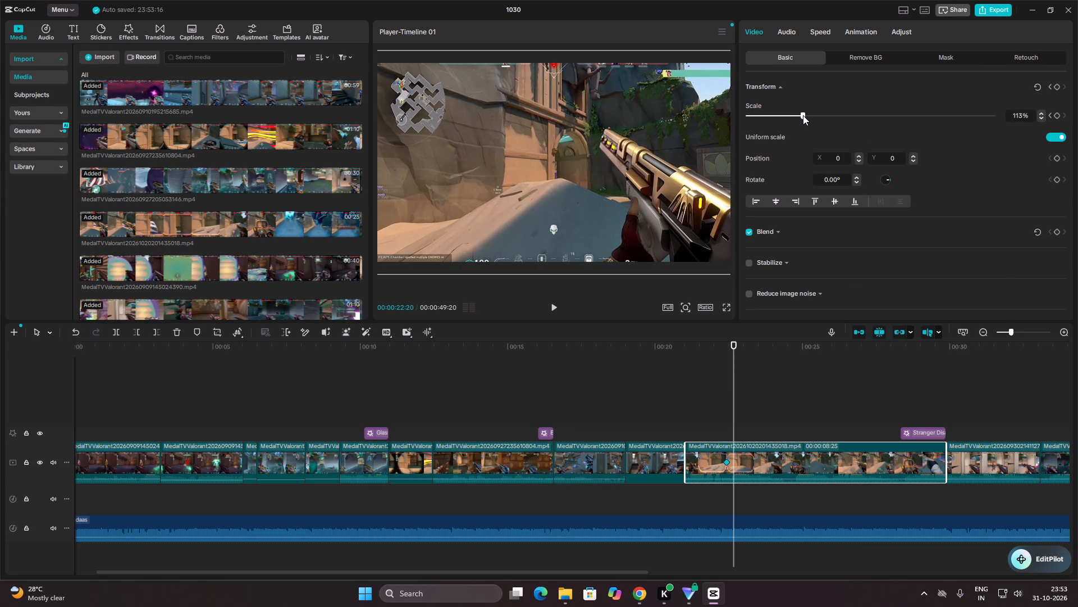
{"action": "left_click_drag", "start_coordinate": [803, 115], "coordinate": [804, 115]}
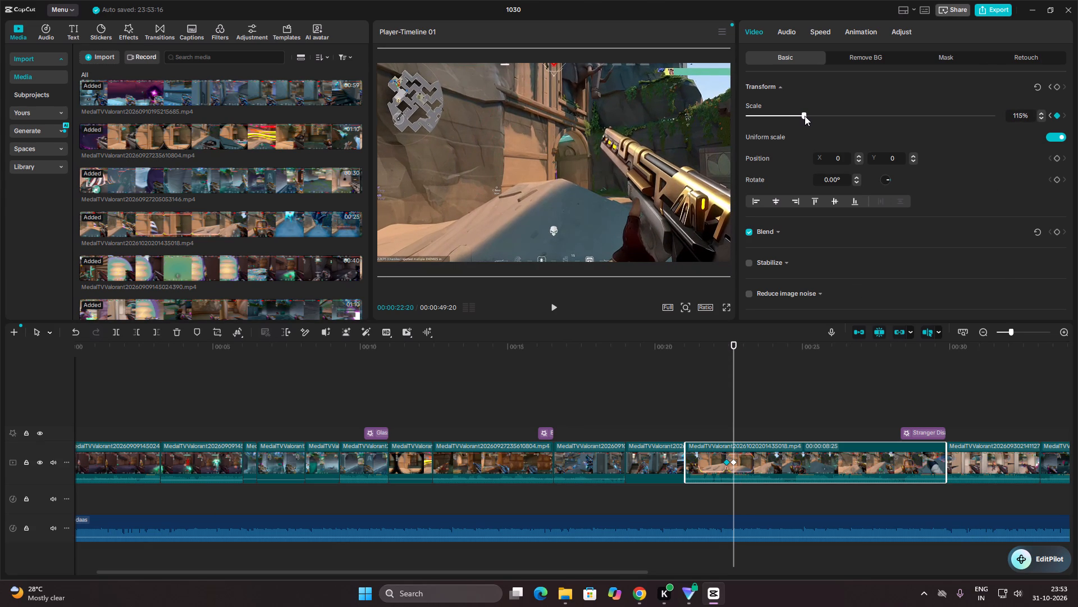
Advance seven frames to 00:00:22:27 and set the eleventh clip's scale back to 100%.
{"action": "key", "text": "Right"}
{"action": "key", "text": "Right"}
{"action": "key", "text": "Right"}
{"action": "key", "text": "Right"}
{"action": "key", "text": "Right"}
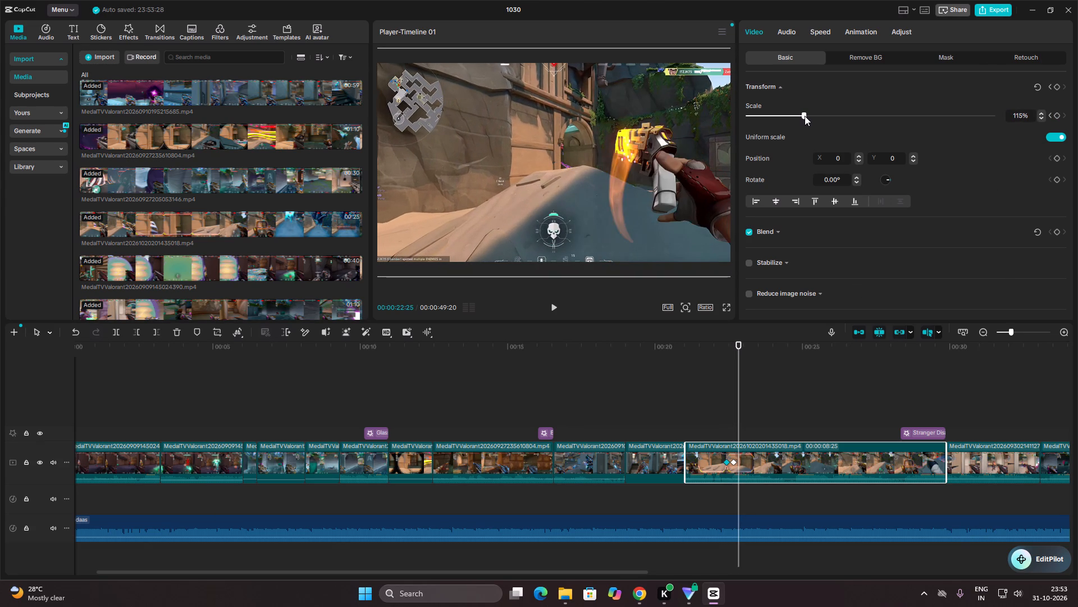
{"action": "key", "text": "Right"}
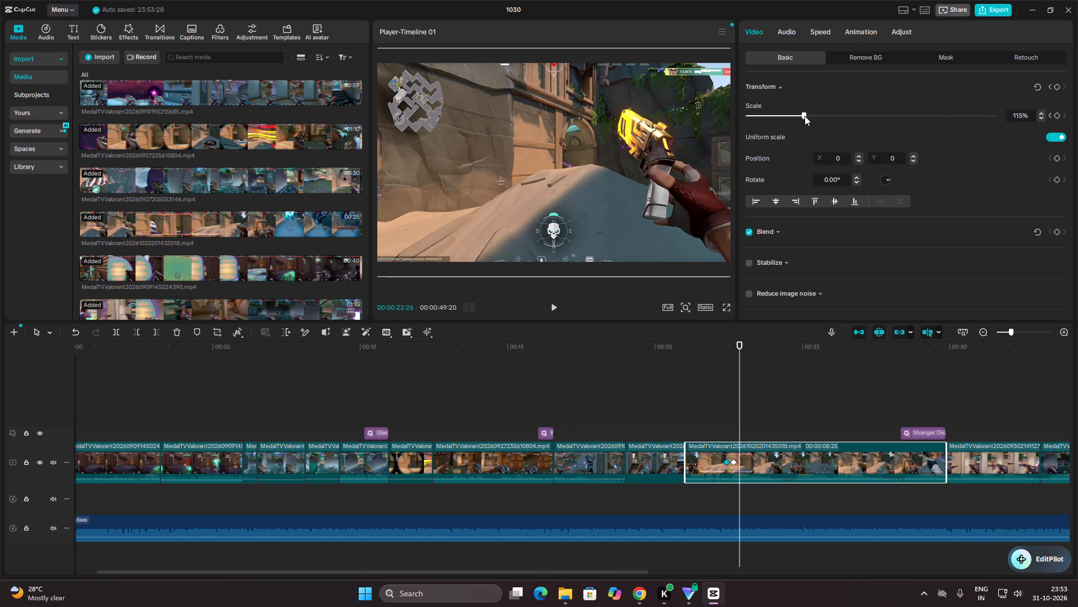
{"action": "key", "text": "Right"}
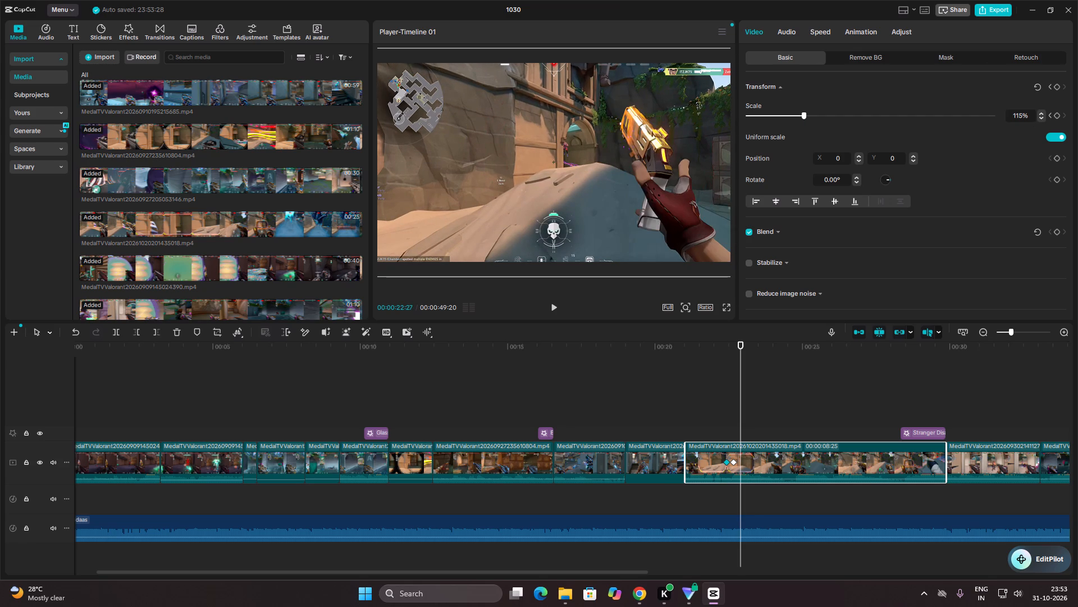
{"action": "left_click_drag", "start_coordinate": [805, 114], "coordinate": [798, 115]}
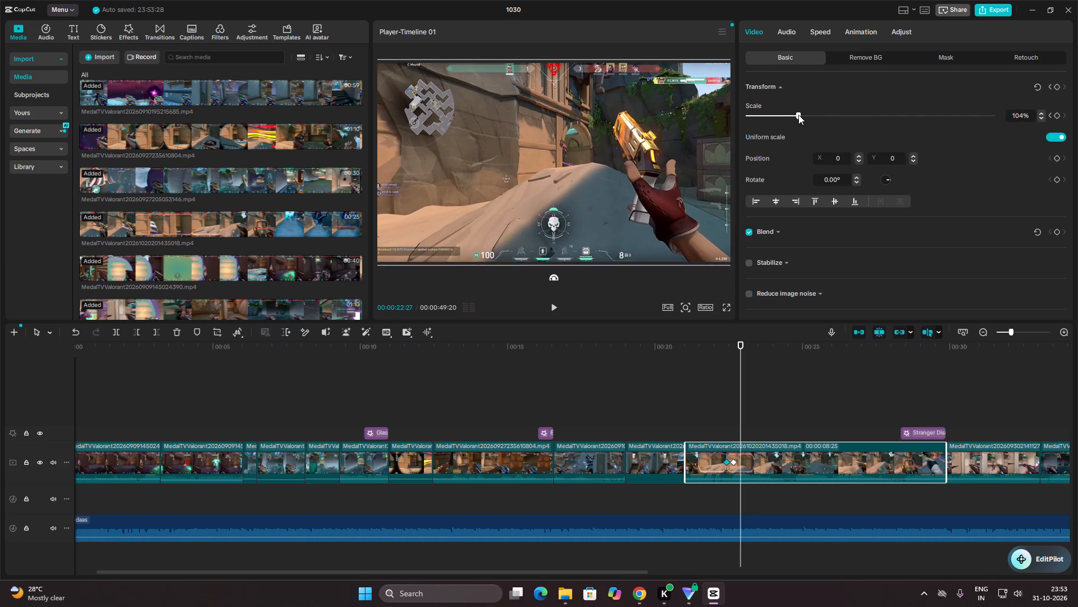
{"action": "left_click_drag", "start_coordinate": [798, 115], "coordinate": [797, 115]}
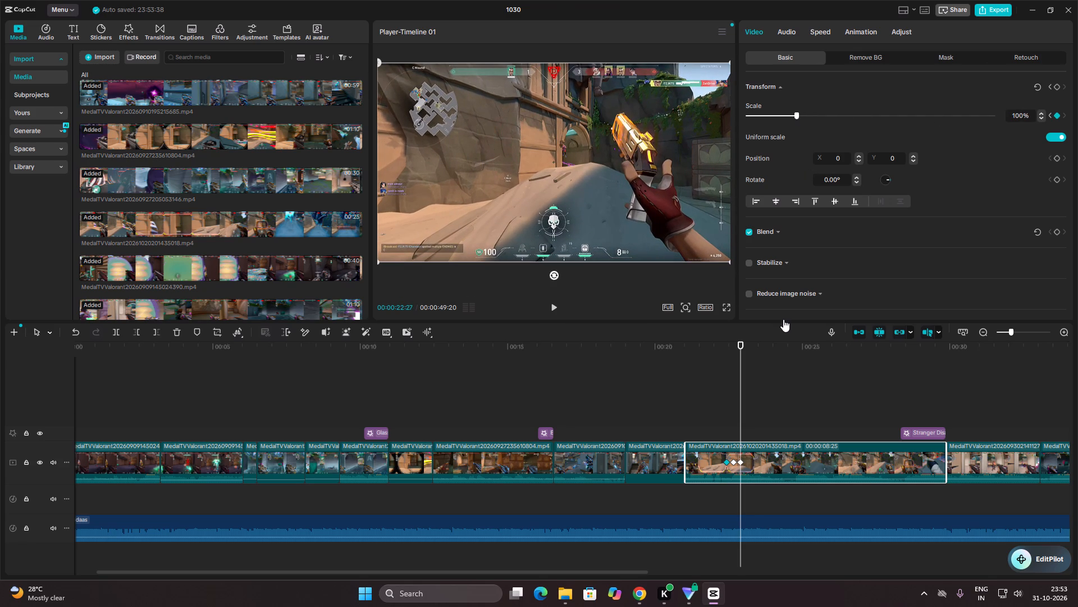
Play on to the eleventh clip's second shot and add a 100% scale keyframe at 00:00:24:19.
{"action": "key", "text": "space"}
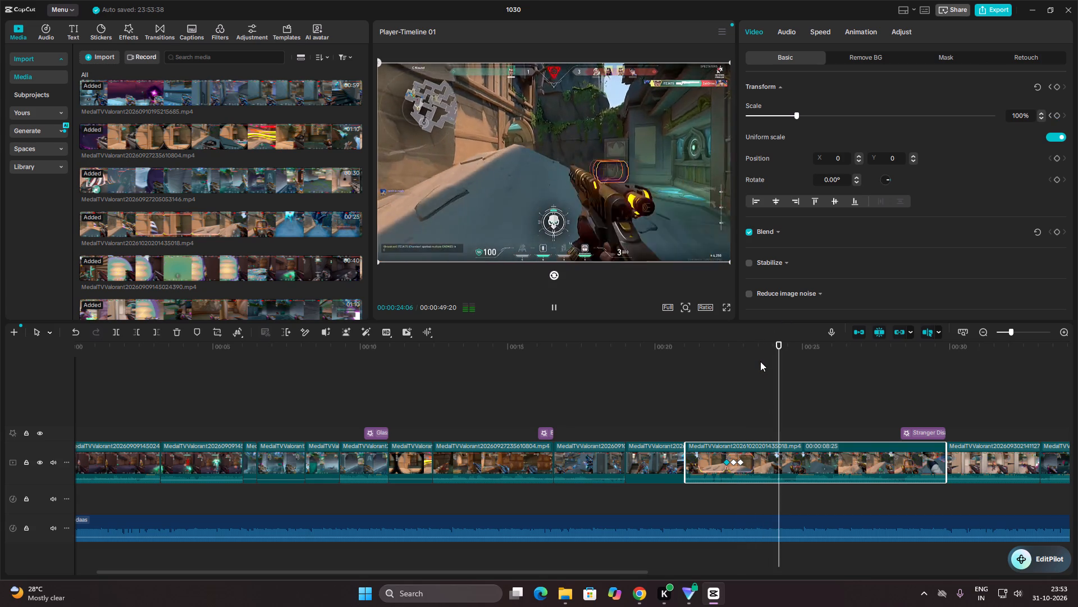
{"action": "key", "text": "space"}
{"action": "key", "text": "space"}
{"action": "key", "text": "space"}
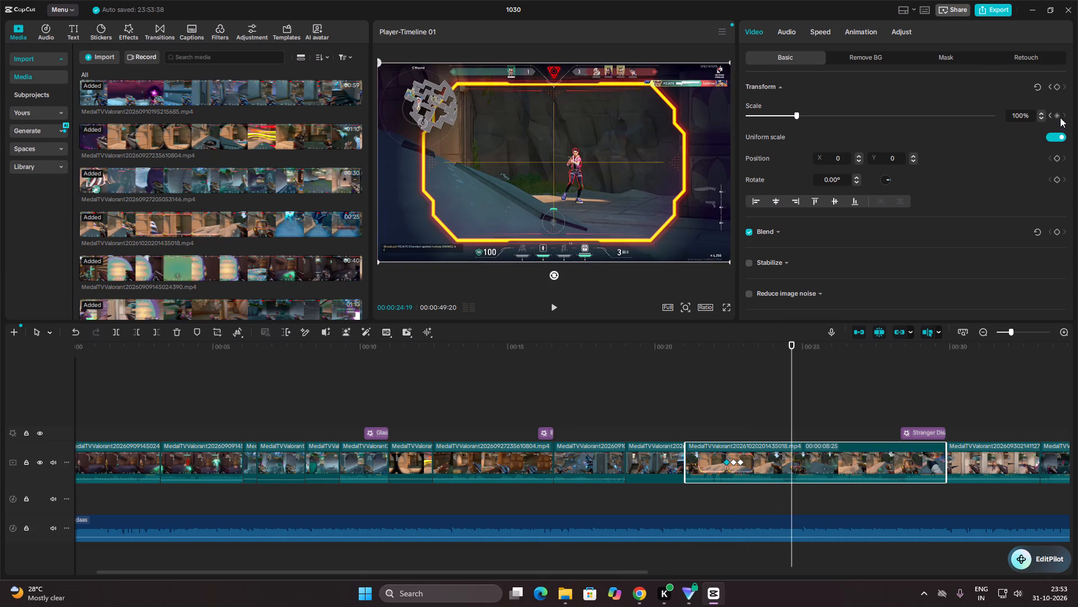
{"action": "left_click", "coordinate": [1057, 116]}
Advance six frames to 00:00:24:25 and set the eleventh clip's scale to 115% for the second shot.
{"action": "key", "text": "Right"}
{"action": "key", "text": "Right"}
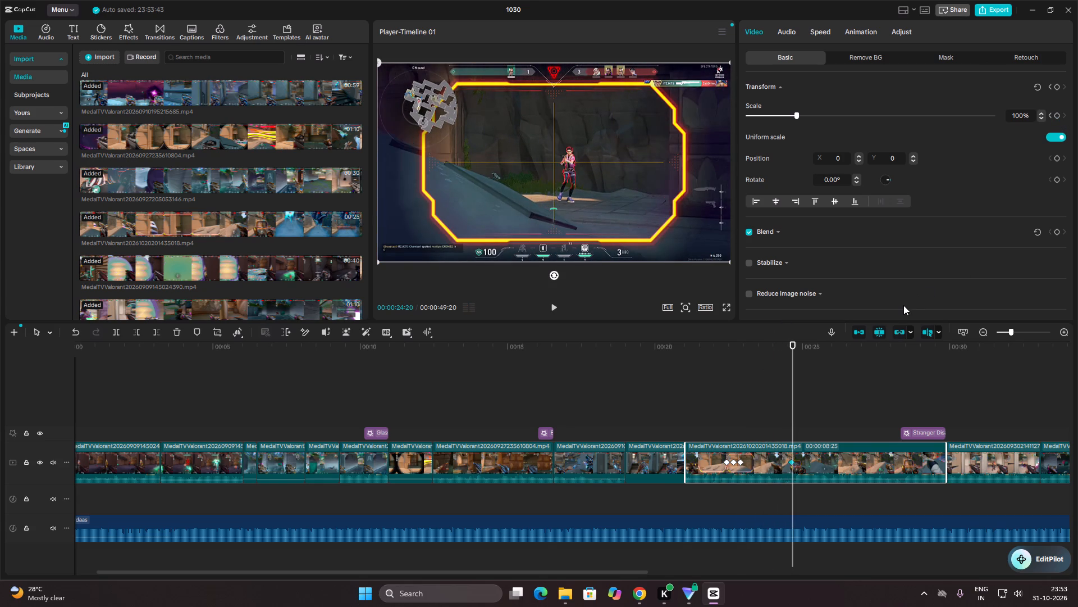
{"action": "key", "text": "Right"}
{"action": "key", "text": "Right"}
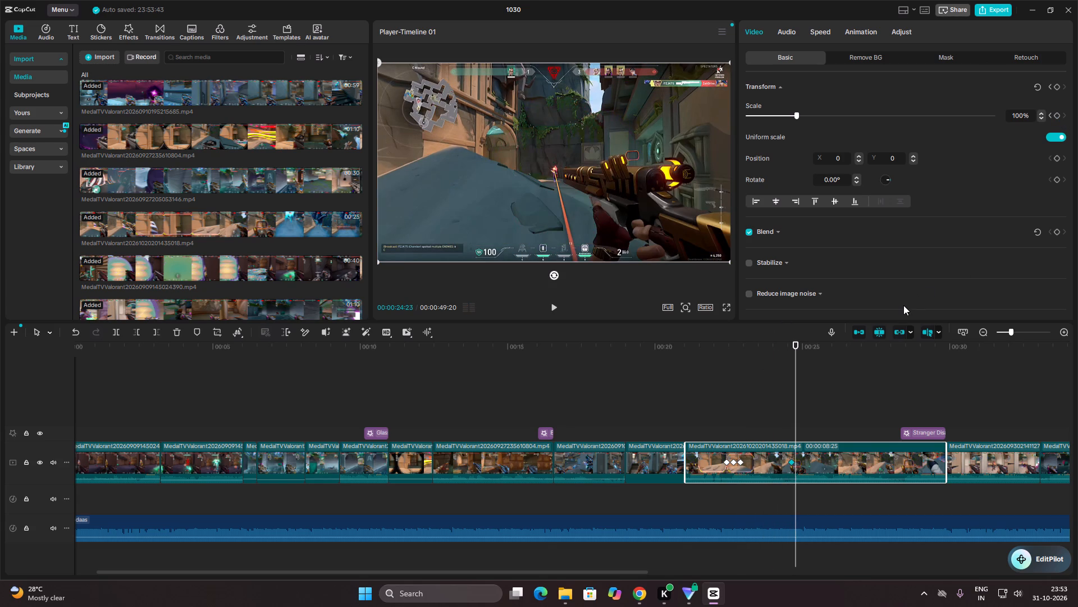
{"action": "key", "text": "Right"}
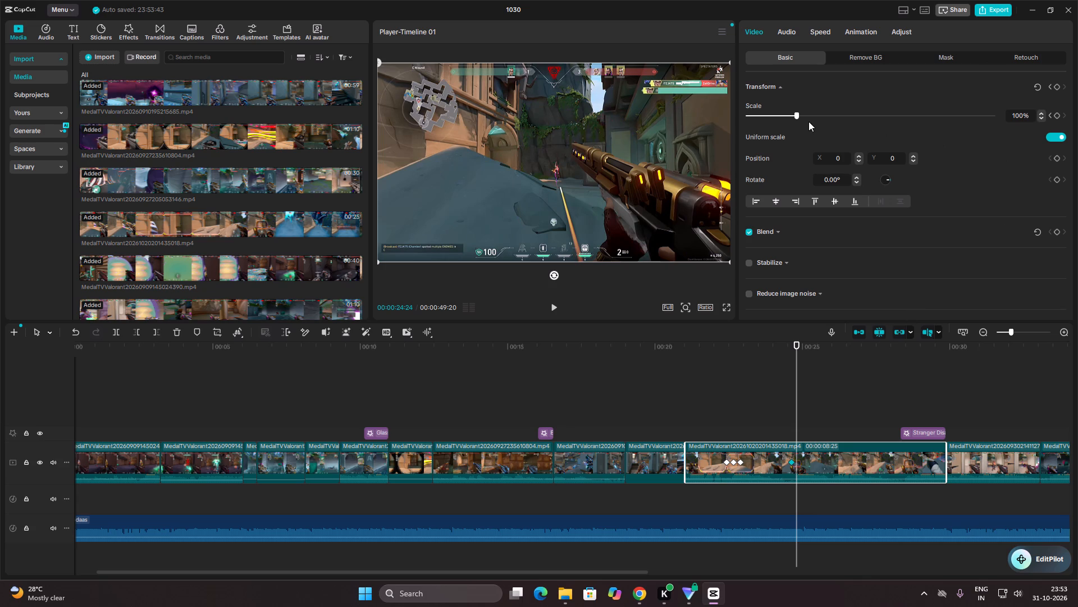
{"action": "key", "text": "Right"}
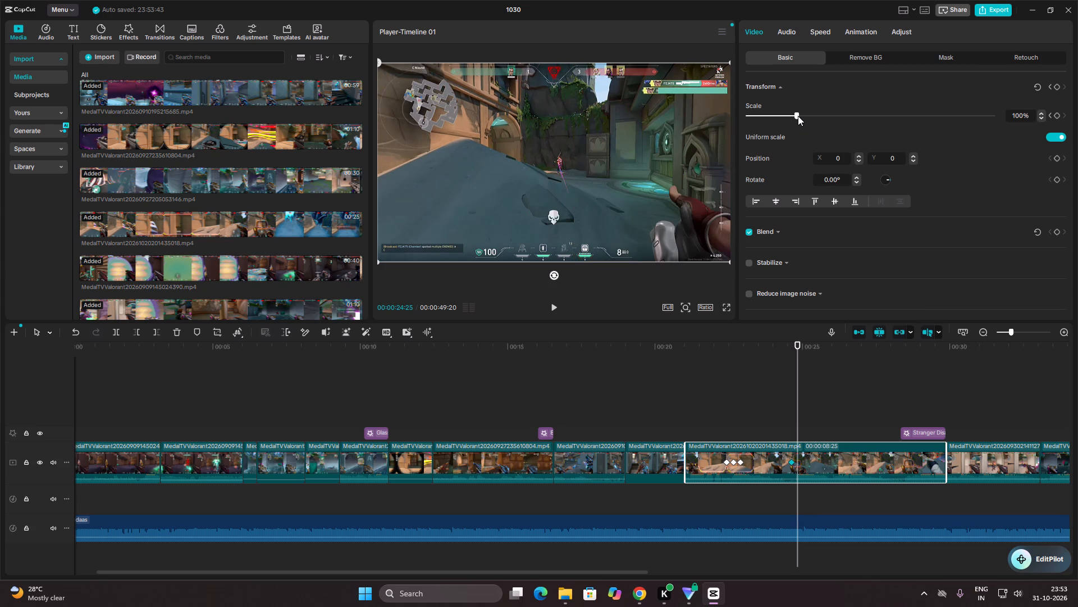
{"action": "left_click_drag", "start_coordinate": [798, 116], "coordinate": [801, 115]}
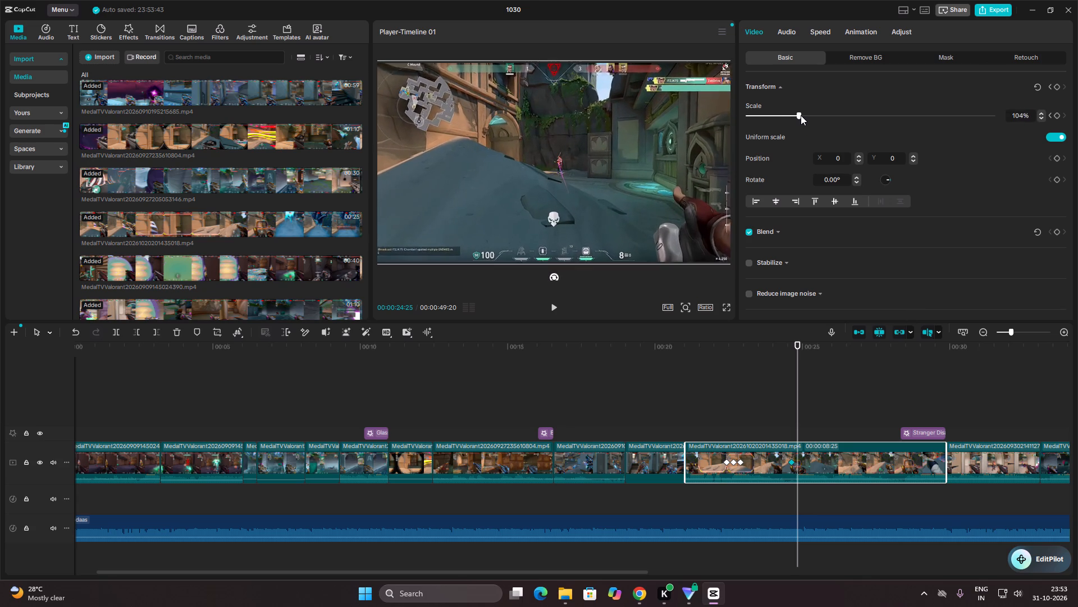
{"action": "left_click_drag", "start_coordinate": [801, 115], "coordinate": [807, 115]}
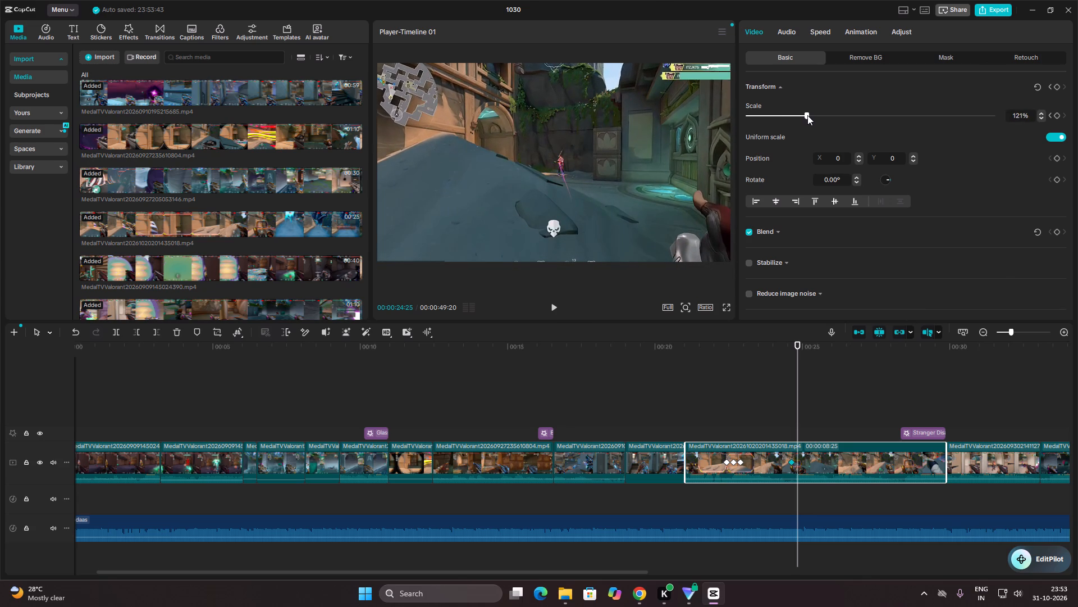
{"action": "left_click_drag", "start_coordinate": [807, 115], "coordinate": [805, 115]}
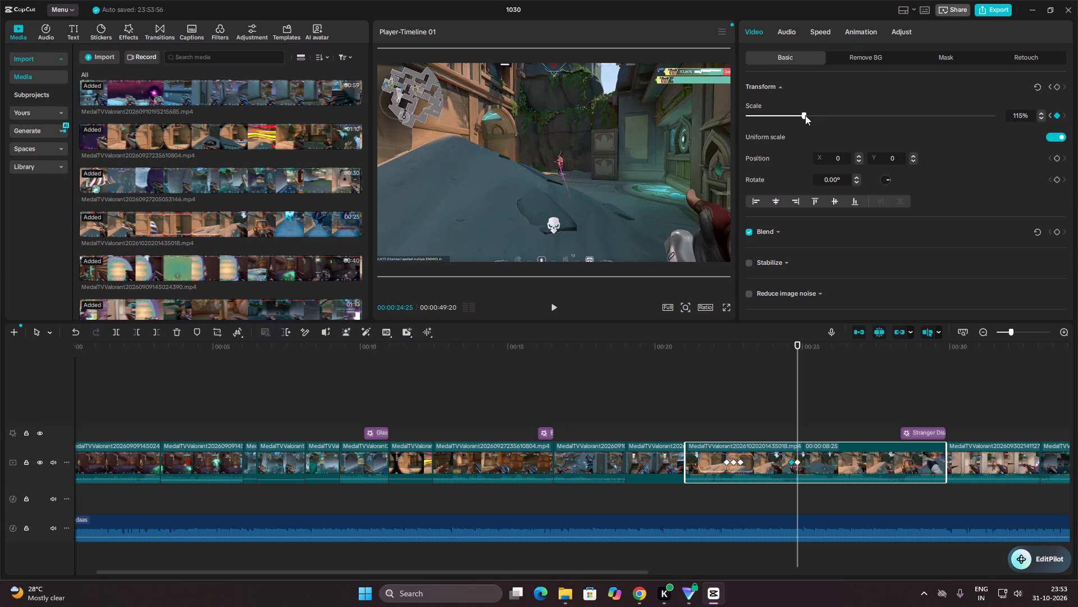
Advance eight frames to 00:00:25:03 and set the eleventh clip's scale back to 100%.
{"action": "key", "text": "Right"}
{"action": "key", "text": "Right"}
{"action": "key", "text": "Right"}
{"action": "key", "text": "Right"}
{"action": "key", "text": "Right"}
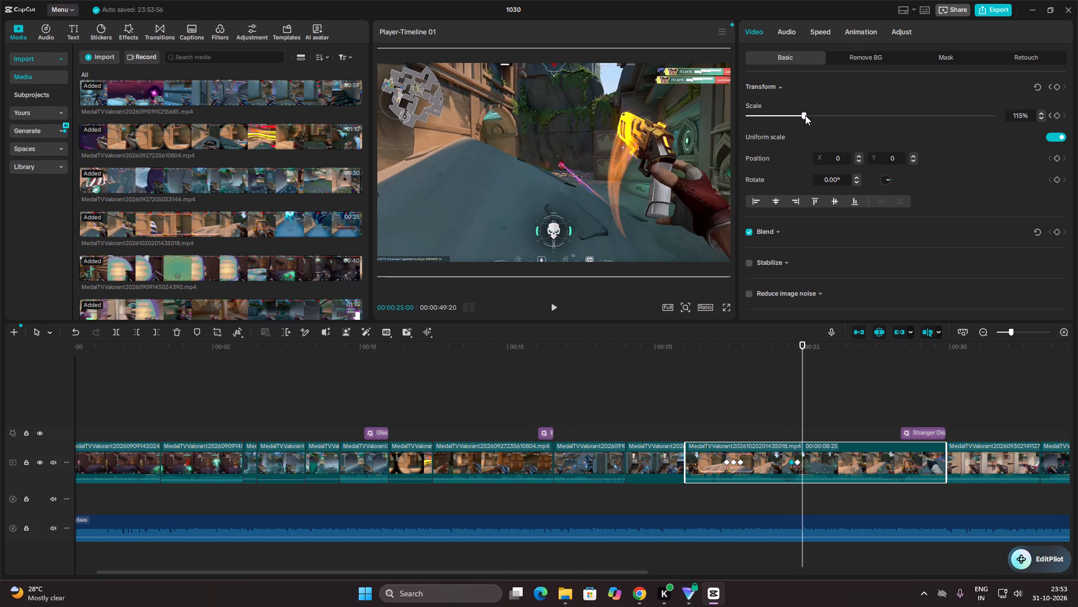
{"action": "key", "text": "Right"}
{"action": "key", "text": "Right"}
{"action": "key", "text": "Right"}
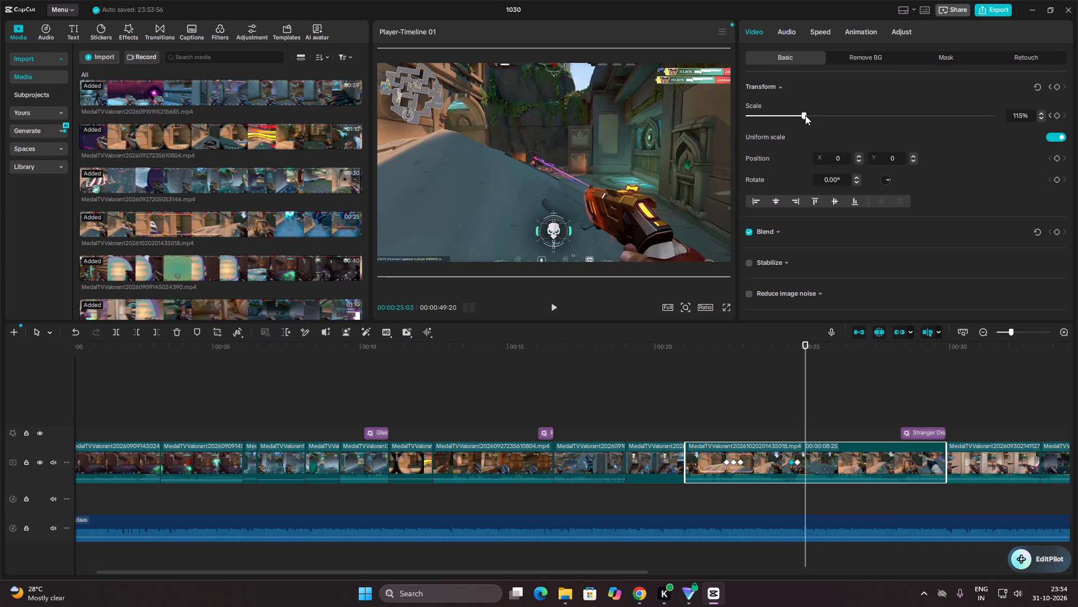
{"action": "left_click_drag", "start_coordinate": [805, 115], "coordinate": [798, 116]}
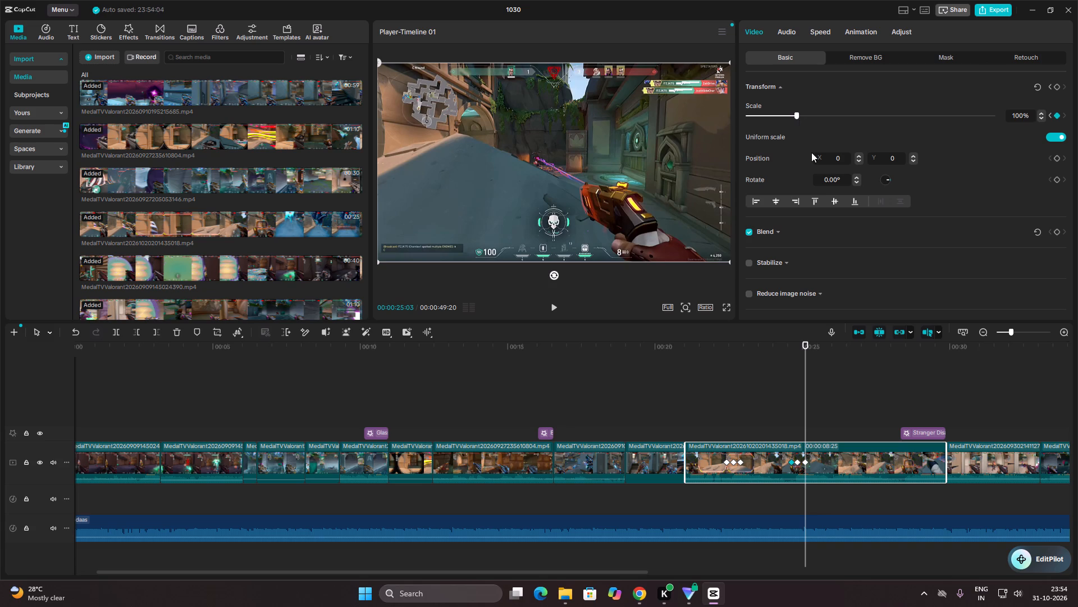
Play on in short bursts to the eleventh clip's third shot and add a 100% scale keyframe at 00:00:26:14.
{"action": "key", "text": "space"}
{"action": "key", "text": "space"}
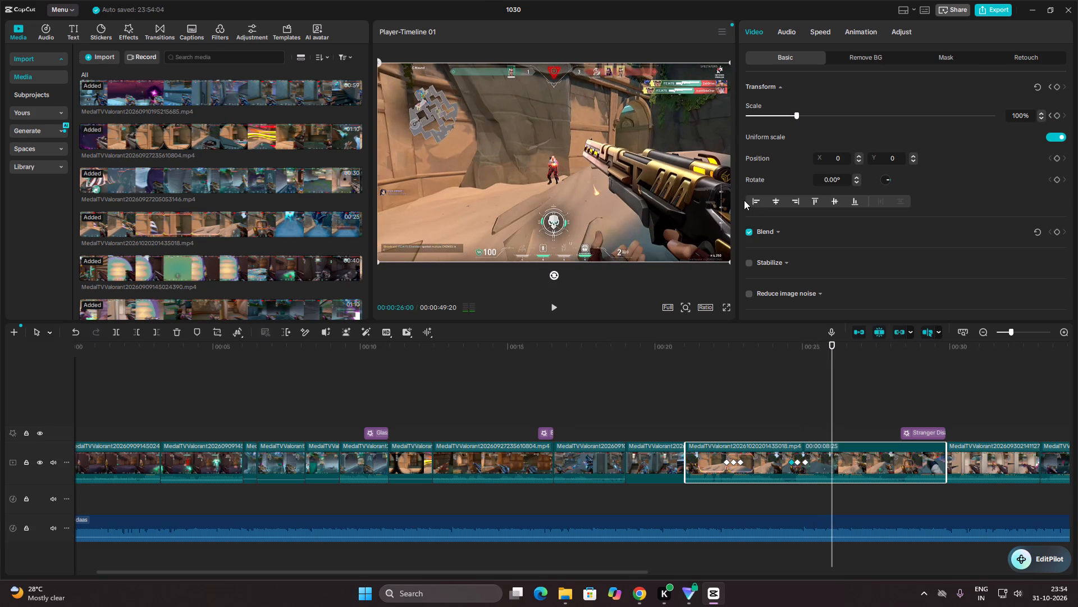
{"action": "key", "text": "space"}
{"action": "key", "text": "space"}
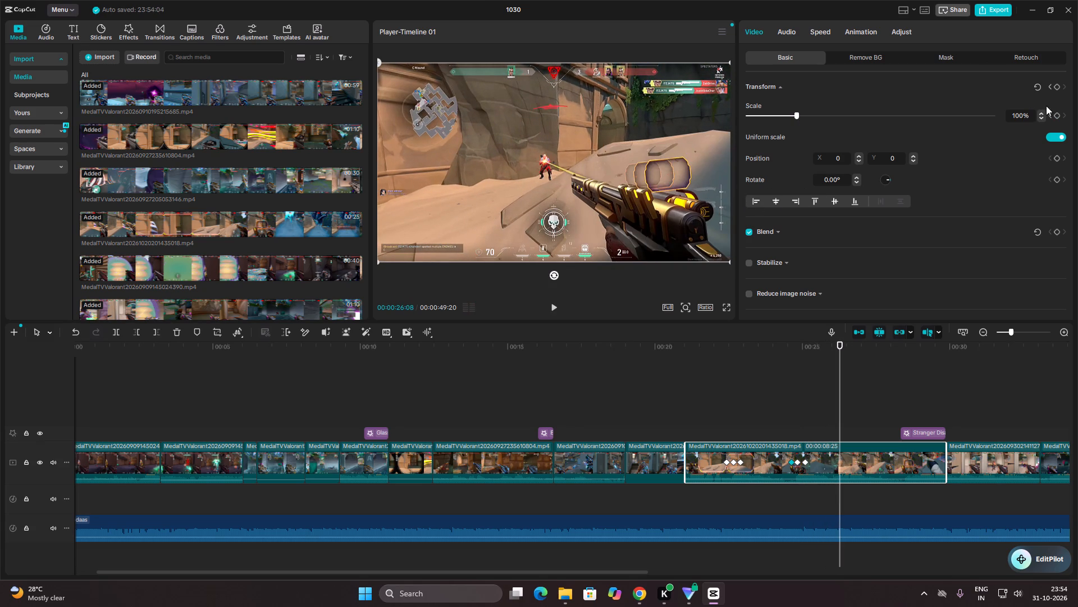
{"action": "key", "text": "space"}
{"action": "key", "text": "space"}
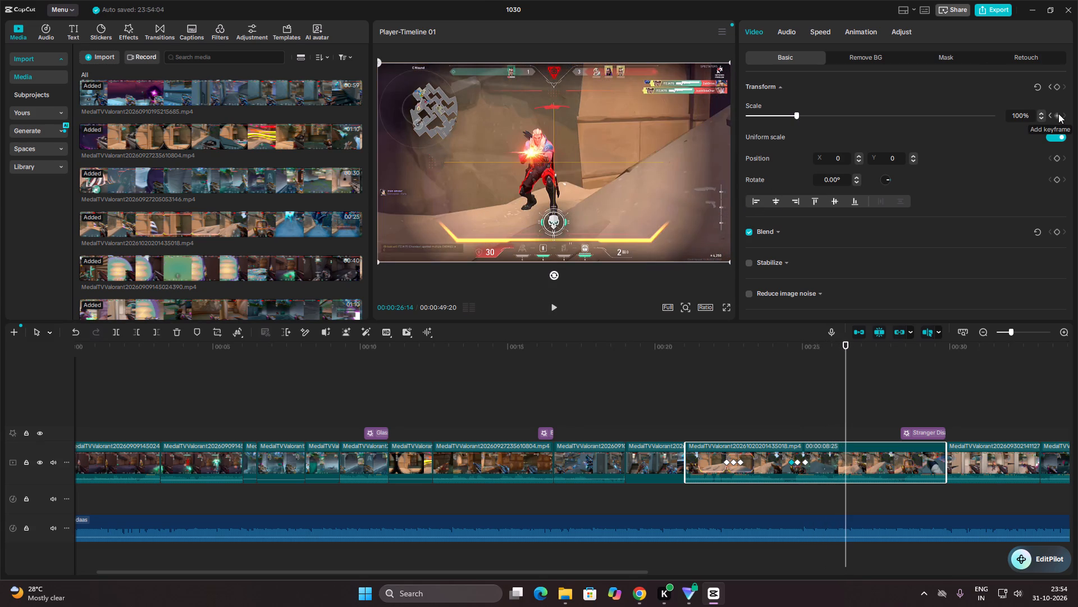
{"action": "left_click", "coordinate": [1058, 114]}
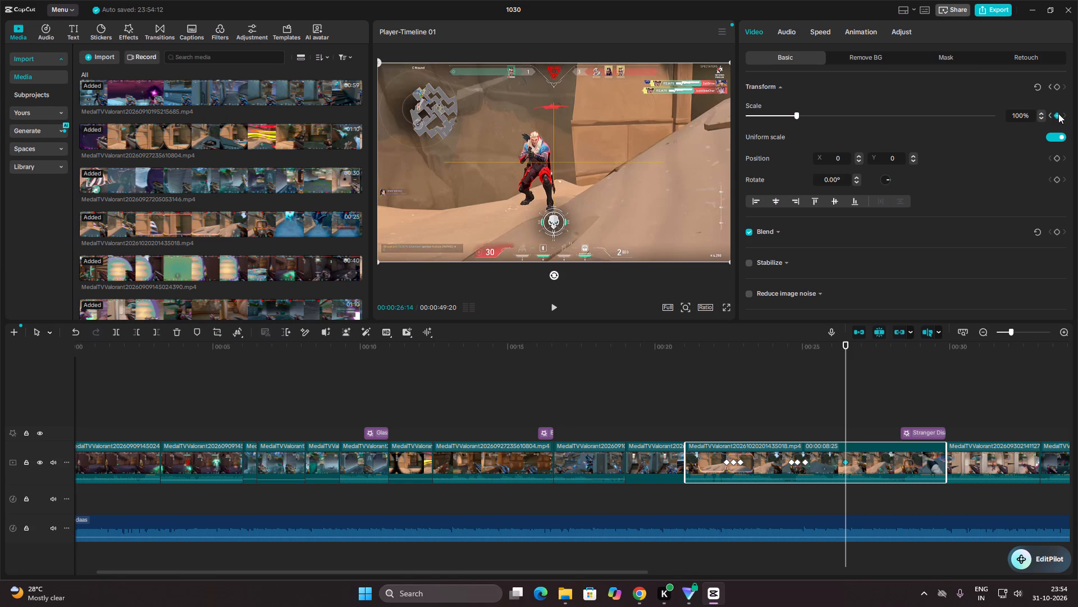
Preview the third shot, return to its keyframe, advance seven frames to 00:00:26:21 and set the eleventh clip's scale to 115%.
{"action": "key", "text": "space"}
{"action": "key", "text": "space"}
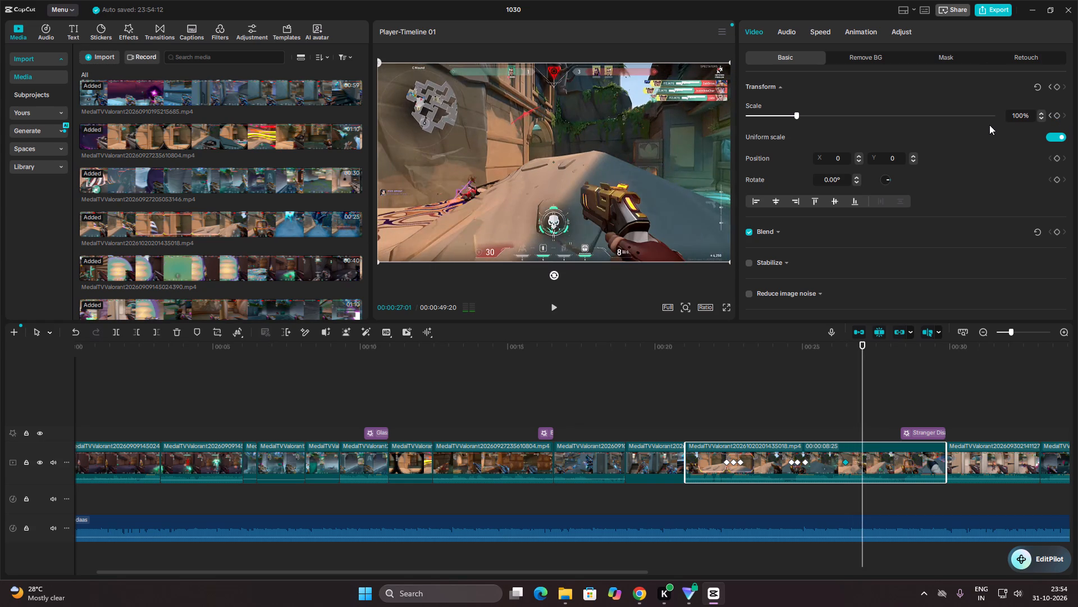
{"action": "key", "text": "Left"}
{"action": "key", "text": "Left"}
{"action": "key", "text": "Left"}
{"action": "key", "text": "Left"}
{"action": "key", "text": "Left"}
{"action": "key", "text": "Left"}
{"action": "key", "text": "Left"}
{"action": "key", "text": "Left"}
{"action": "key", "text": "Left"}
{"action": "key", "text": "Left"}
{"action": "key", "text": "Left"}
{"action": "key", "text": "Left"}
{"action": "key", "text": "Left"}
{"action": "key", "text": "Left"}
{"action": "key", "text": "Left"}
{"action": "key", "text": "Left"}
{"action": "key", "text": "Left"}
{"action": "key", "text": "Left"}
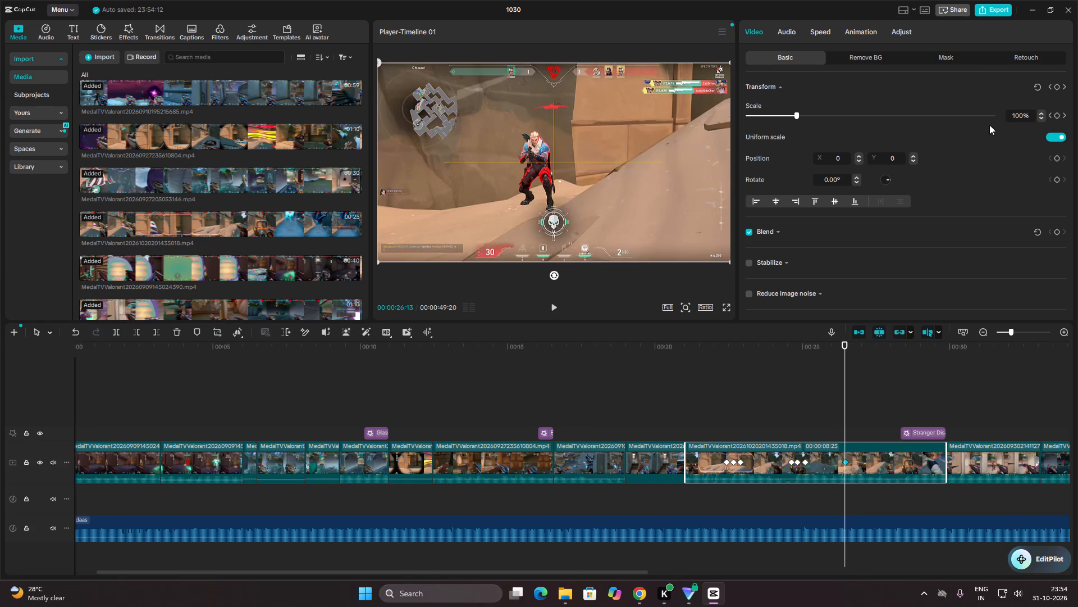
{"action": "type", "text": "dd"}
{"action": "key", "text": "Right"}
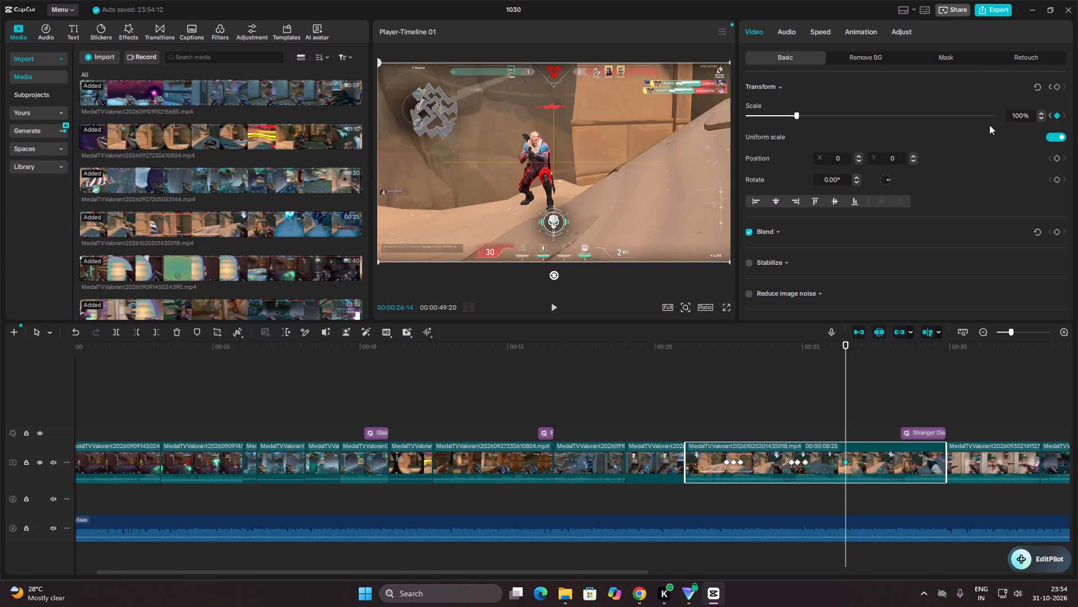
{"action": "key", "text": "Right"}
{"action": "key", "text": "Right"}
{"action": "key", "text": "Right"}
{"action": "key", "text": "Right"}
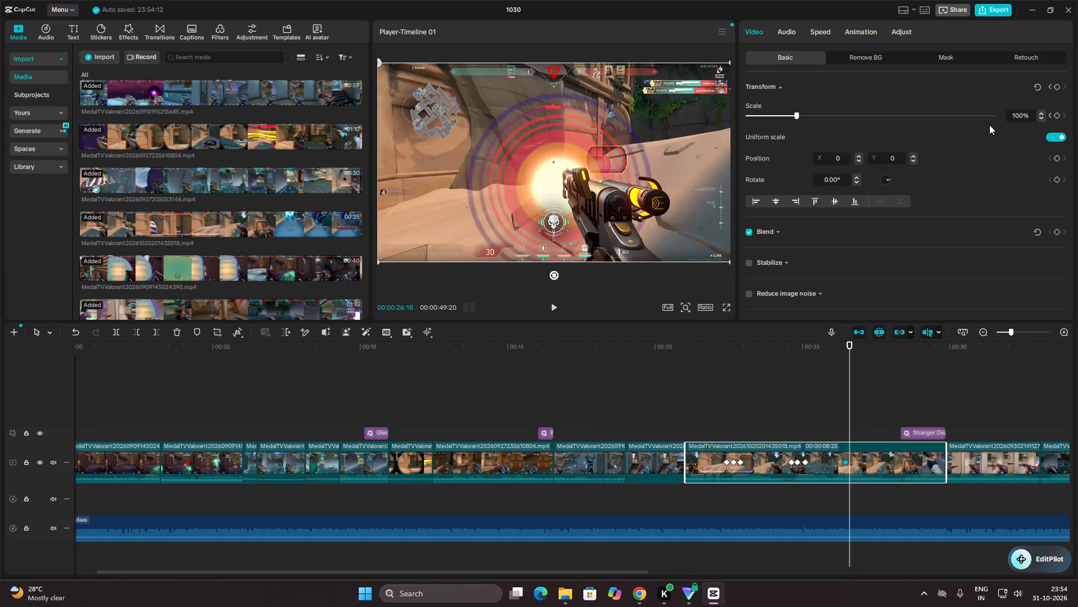
{"action": "key", "text": "Right"}
{"action": "key", "text": "Right"}
{"action": "key", "text": "Right"}
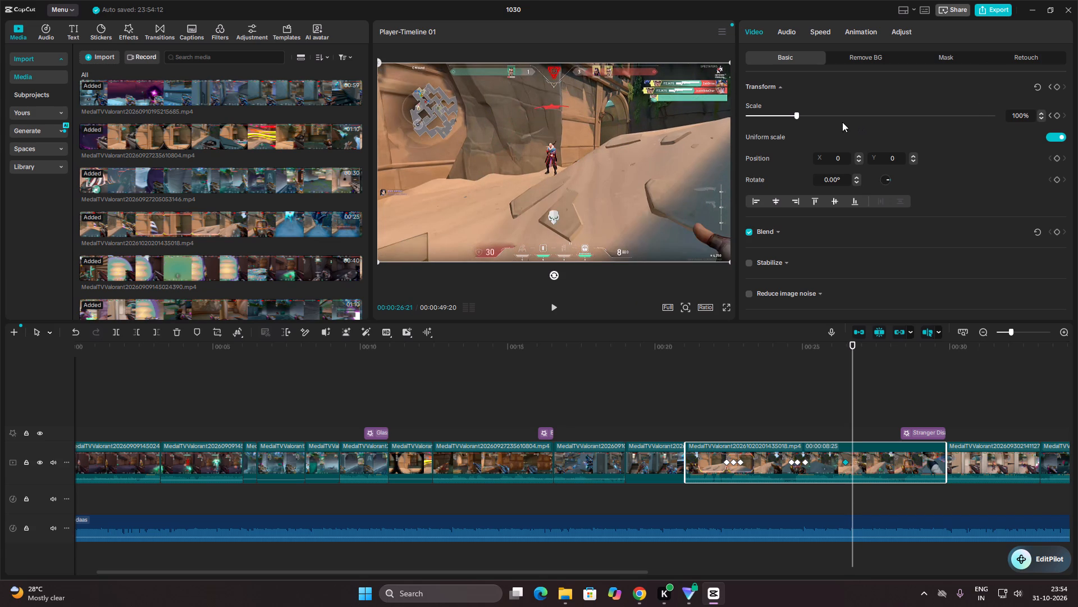
{"action": "left_click_drag", "start_coordinate": [799, 114], "coordinate": [804, 114]}
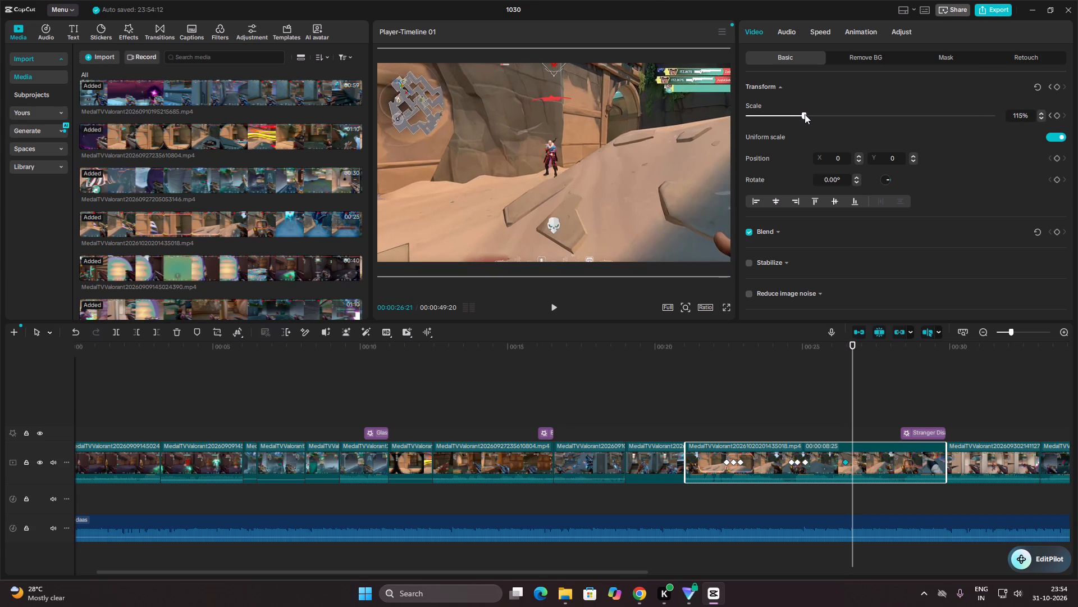
Advance eight frames to 00:00:26:29 and set the eleventh clip's scale back to 100%.
{"action": "key", "text": "Right"}
{"action": "key", "text": "Right"}
{"action": "key", "text": "Right"}
{"action": "key", "text": "Right"}
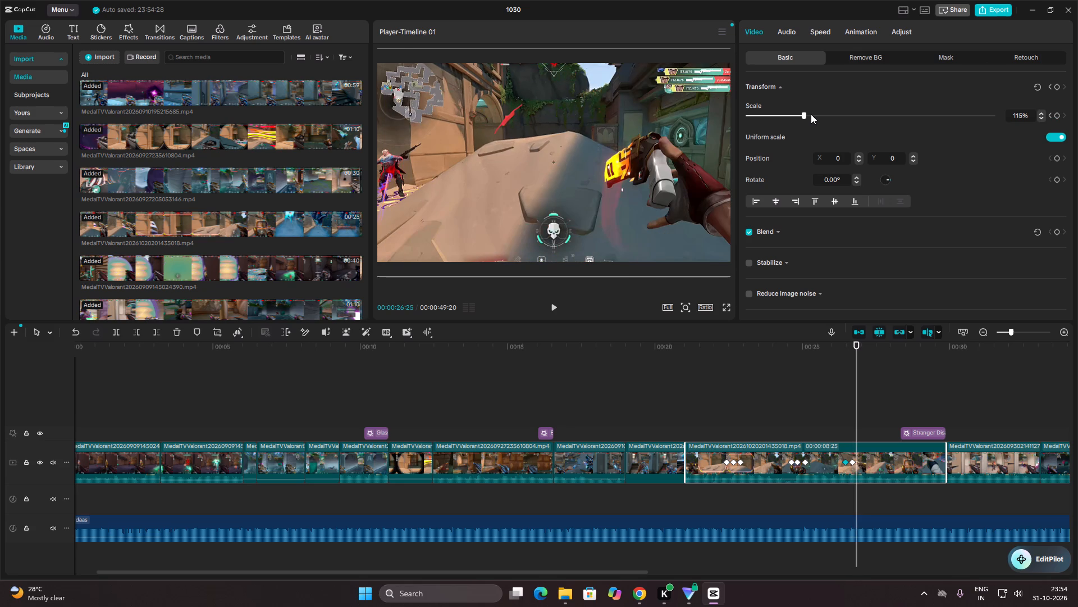
{"action": "key", "text": "Right"}
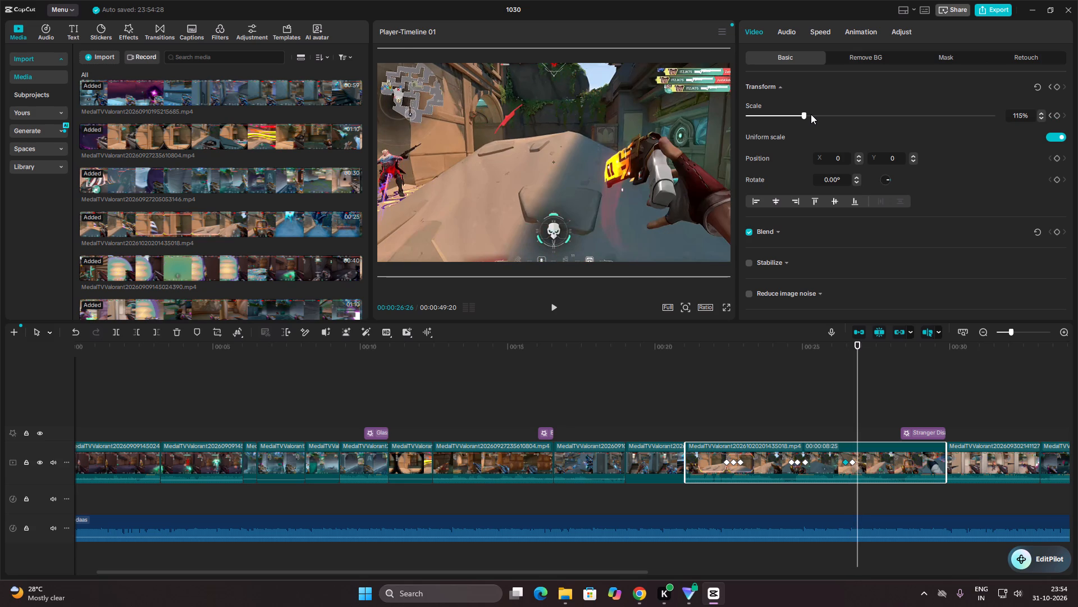
{"action": "key", "text": "Right"}
{"action": "key", "text": "Right"}
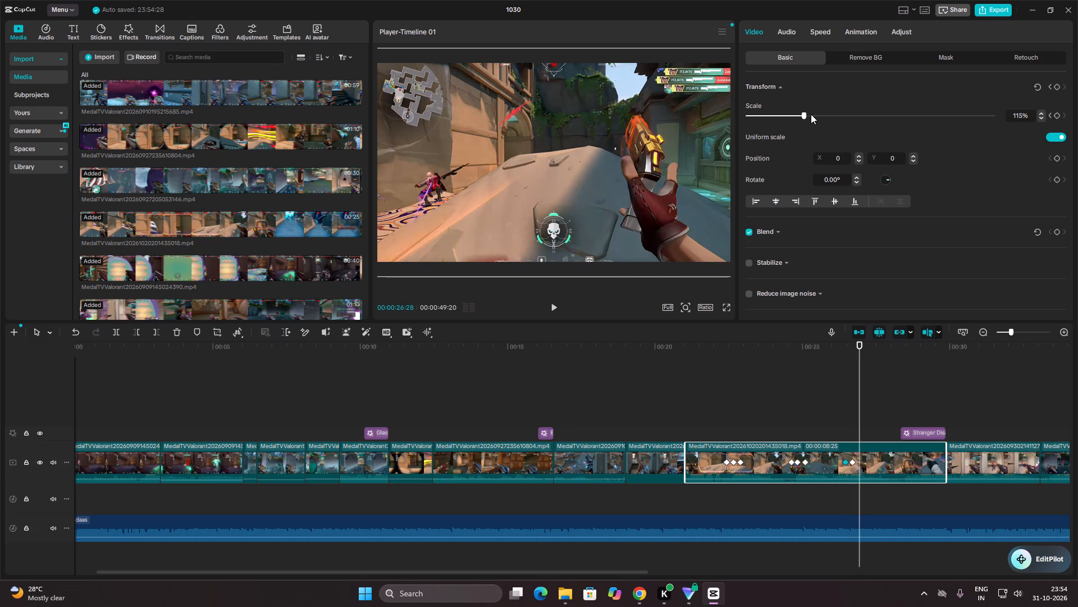
{"action": "key", "text": "Right"}
{"action": "left_click_drag", "start_coordinate": [805, 117], "coordinate": [798, 118]}
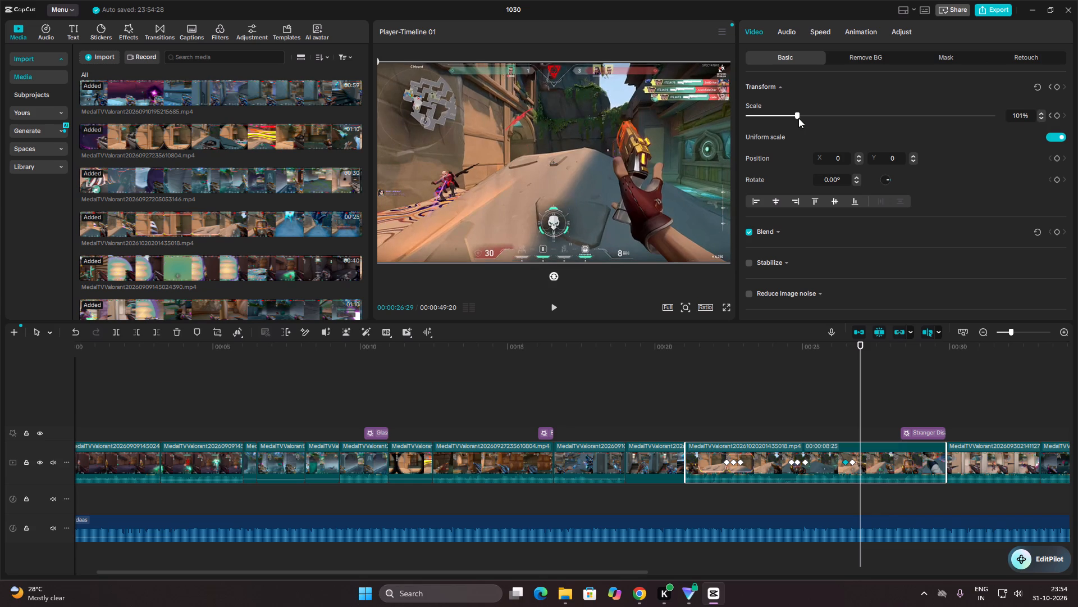
{"action": "left_click_drag", "start_coordinate": [798, 118], "coordinate": [797, 118]}
{"action": "left_click", "coordinate": [797, 118]}
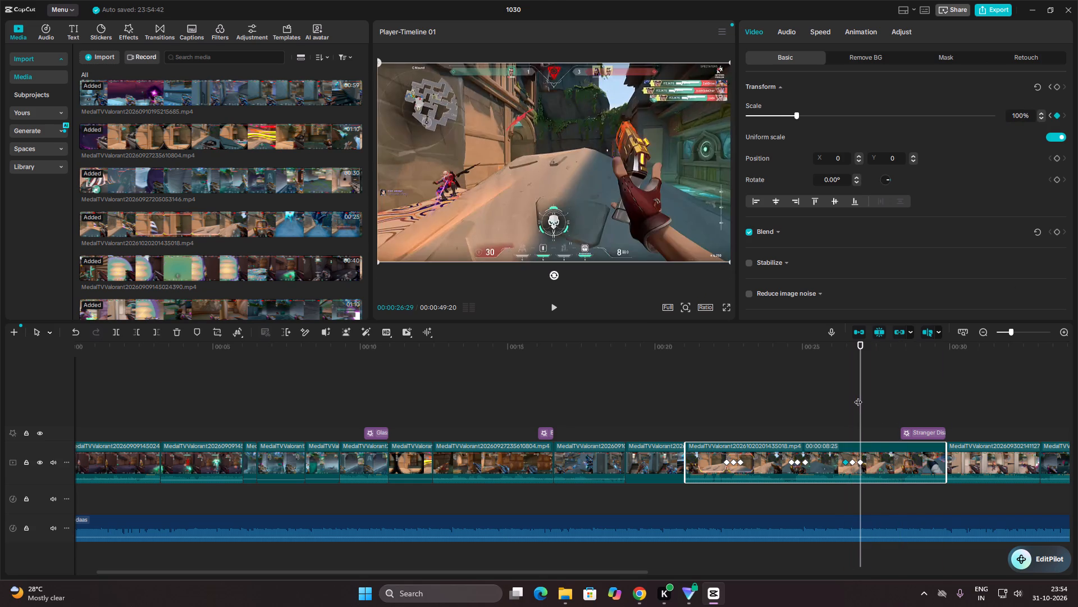
Play the eleventh clip from before its first zoom into the next clip, and replay part of it to check the zooms.
{"action": "left_click_drag", "start_coordinate": [858, 396], "coordinate": [712, 399]}
{"action": "key", "text": "space"}
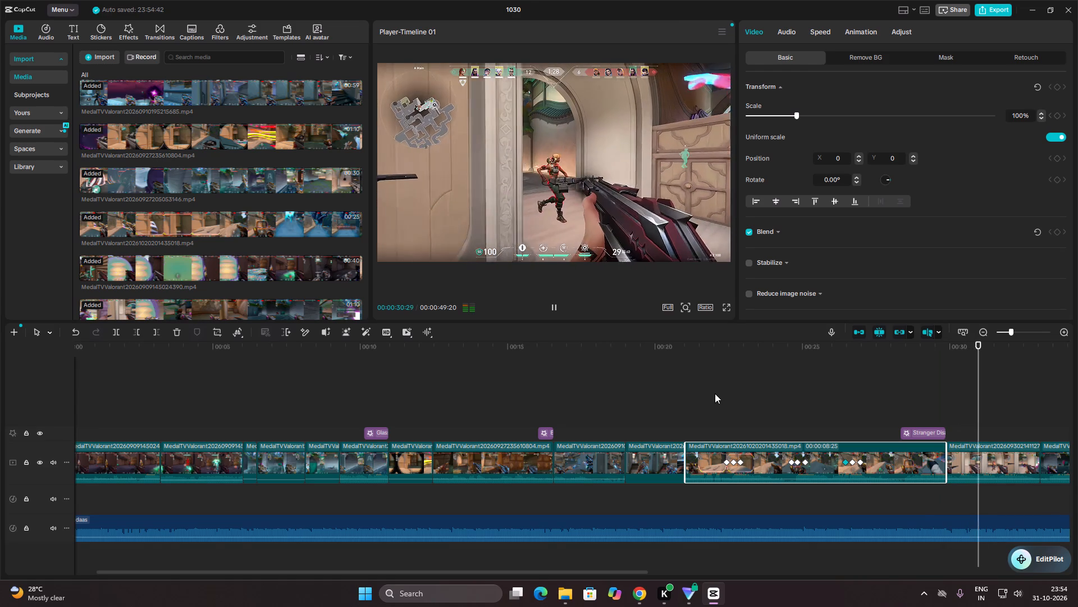
{"action": "key", "text": "space"}
{"action": "key", "text": "space"}
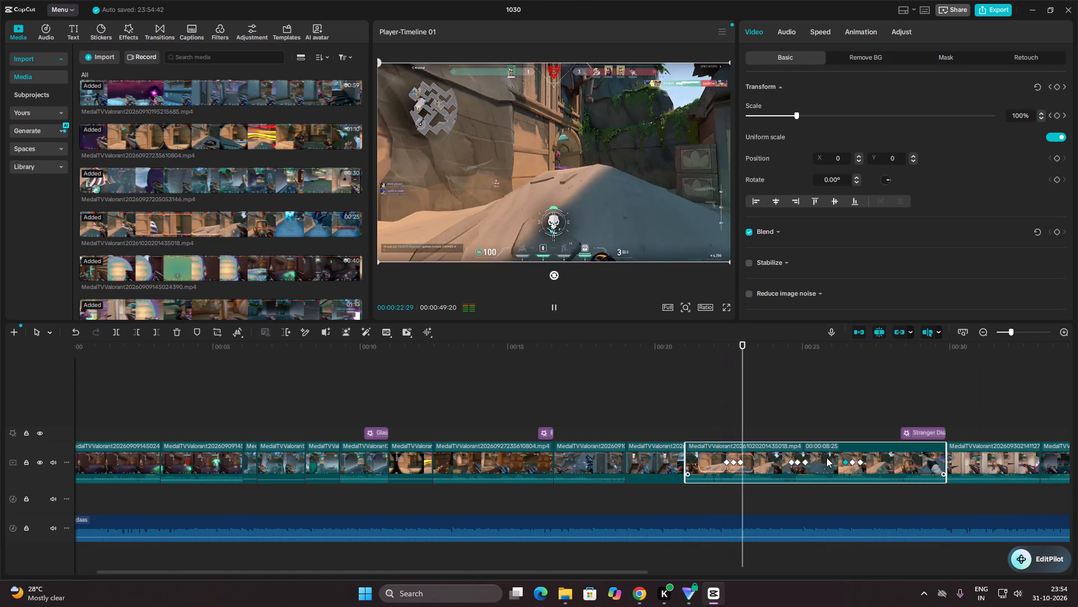
{"action": "key", "text": "space"}
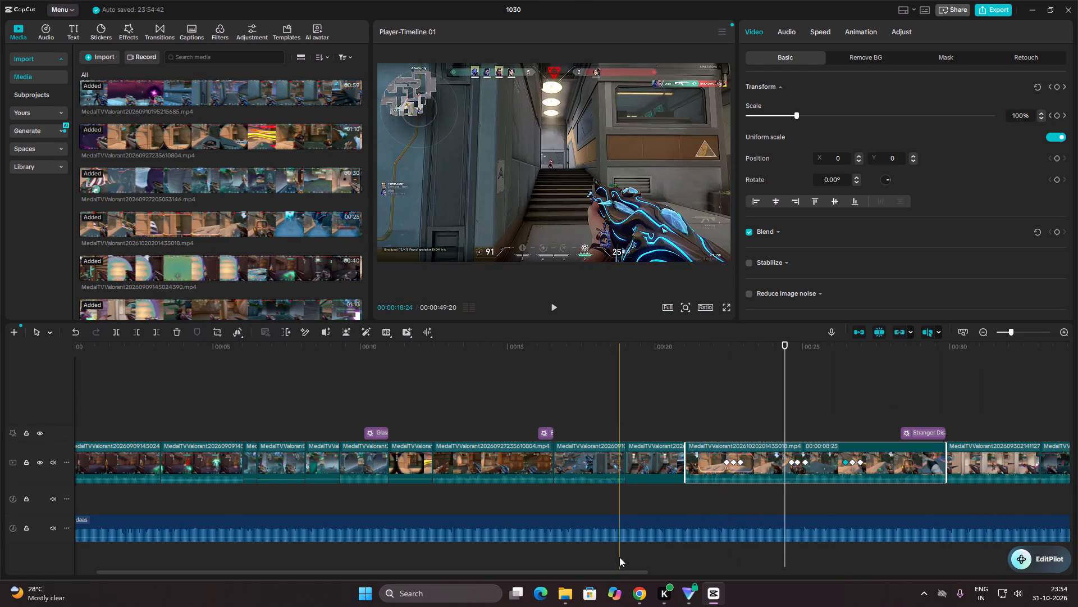
Select the twelfth clip and add a 100% scale keyframe at 00:00:30:24, just before its first shot.
{"action": "left_click_drag", "start_coordinate": [621, 570], "coordinate": [846, 590]}
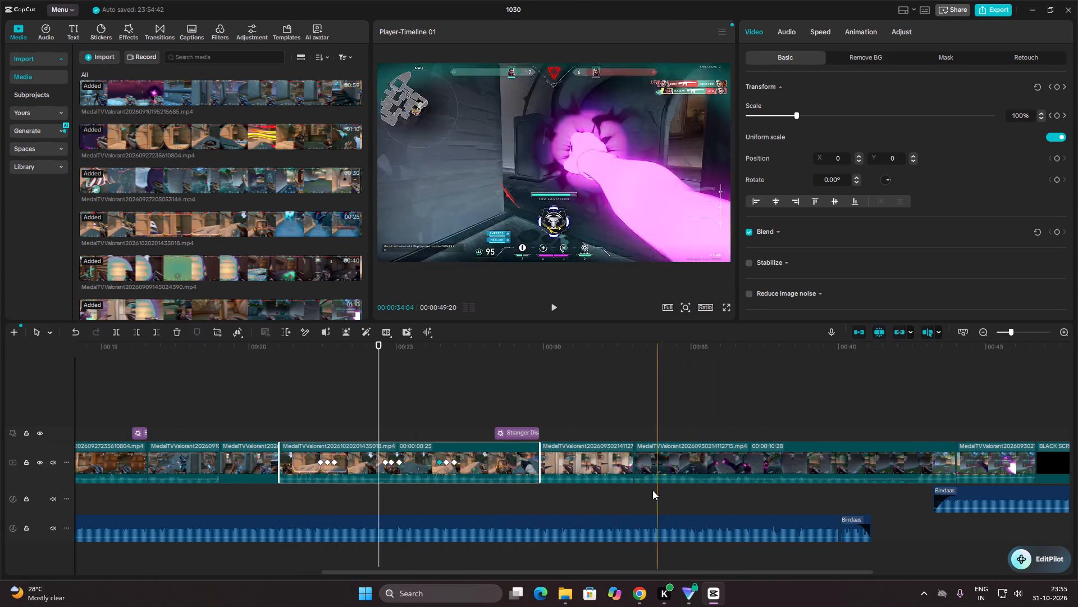
{"action": "left_click", "coordinate": [590, 462]}
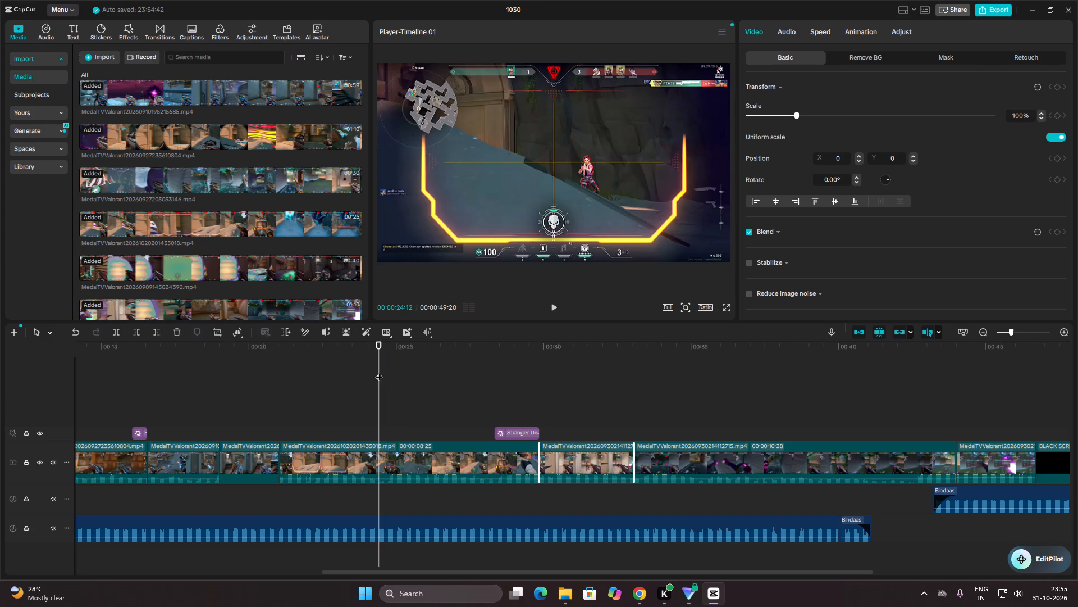
{"action": "left_click_drag", "start_coordinate": [379, 372], "coordinate": [560, 398]}
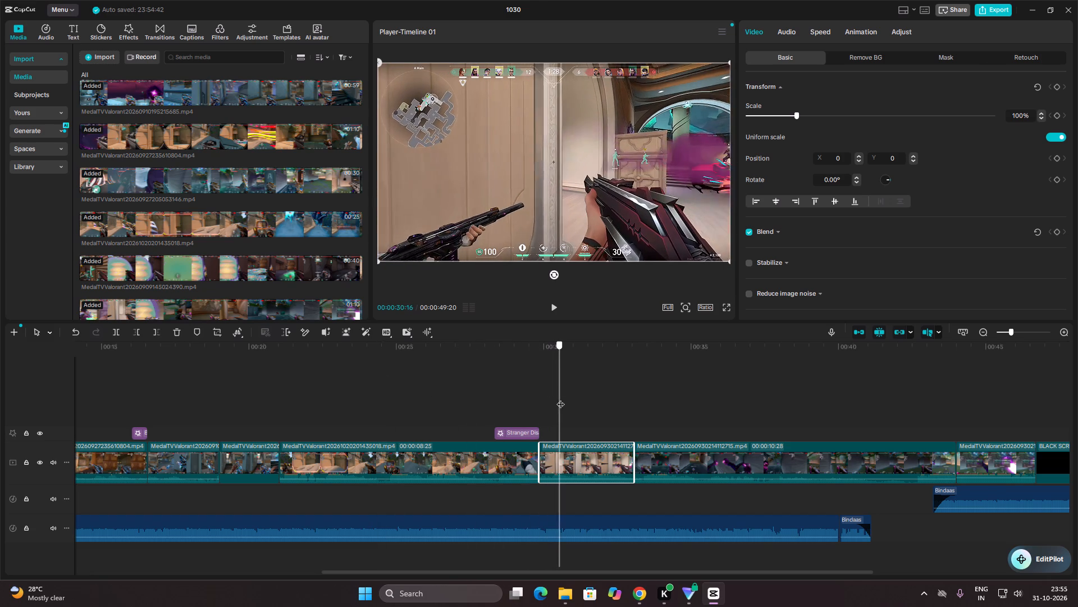
{"action": "left_click_drag", "start_coordinate": [560, 398], "coordinate": [567, 399]}
{"action": "left_click", "coordinate": [1056, 119]}
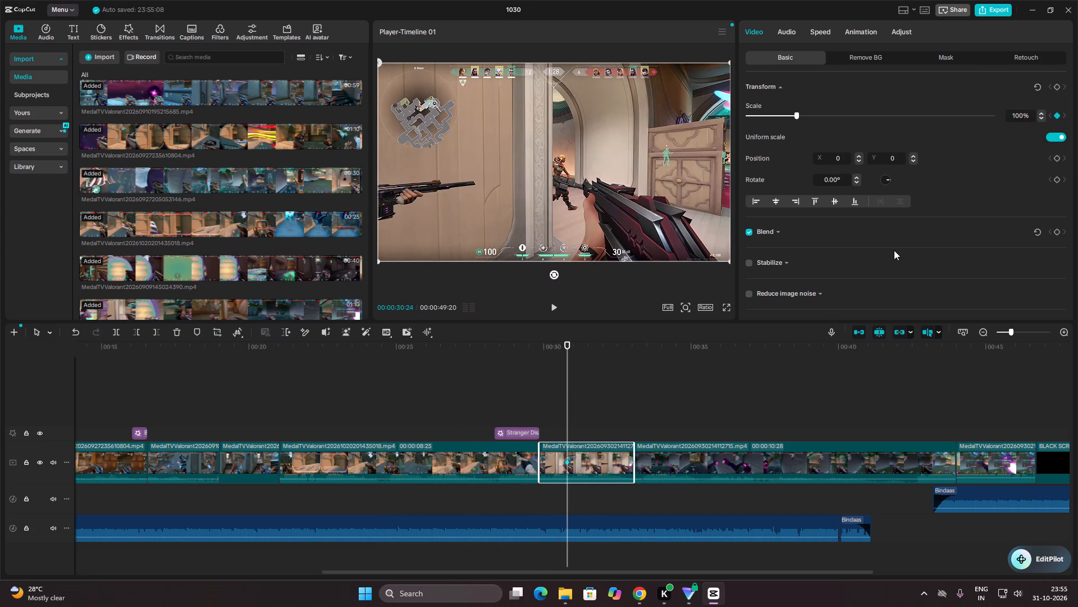
Examine the twelfth clip's first shot frame by frame after the keyframe to find the impact frame.
{"action": "key", "text": "Right"}
{"action": "key", "text": "Right"}
{"action": "key", "text": "Right"}
{"action": "key", "text": "Right"}
{"action": "key", "text": "Right"}
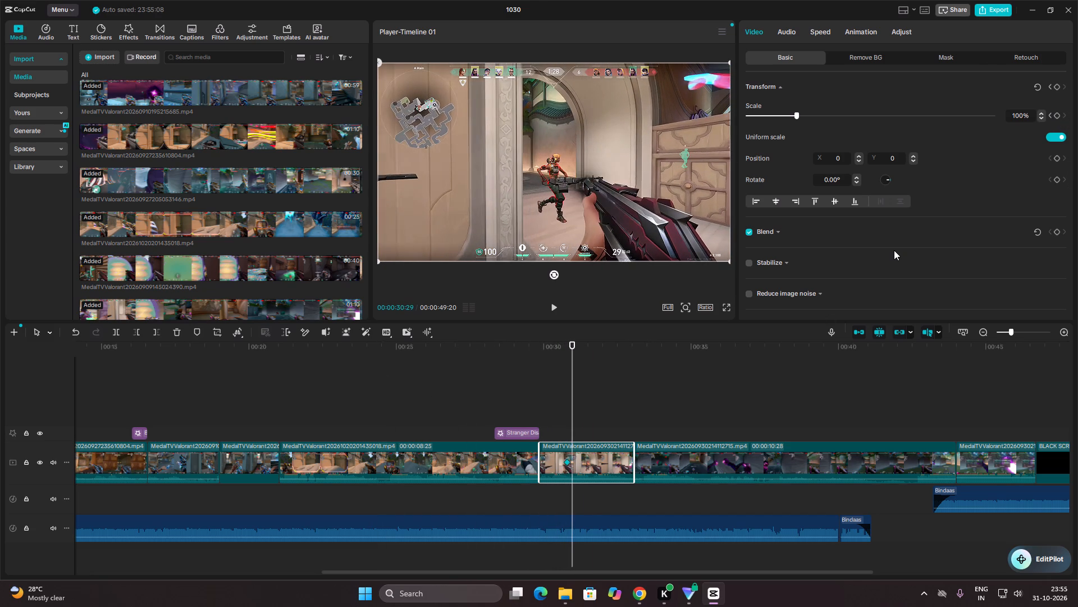
{"action": "key", "text": "Right"}
{"action": "key", "text": "Right"}
{"action": "key", "text": "Right"}
{"action": "key", "text": "Right"}
{"action": "key", "text": "Right"}
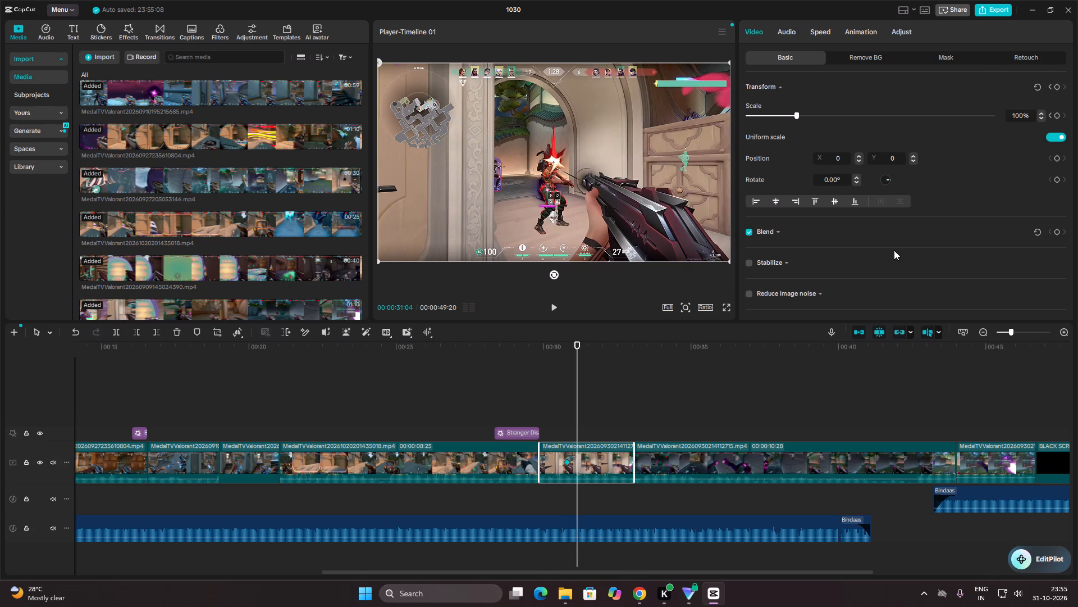
{"action": "key", "text": "Left"}
{"action": "key", "text": "Left"}
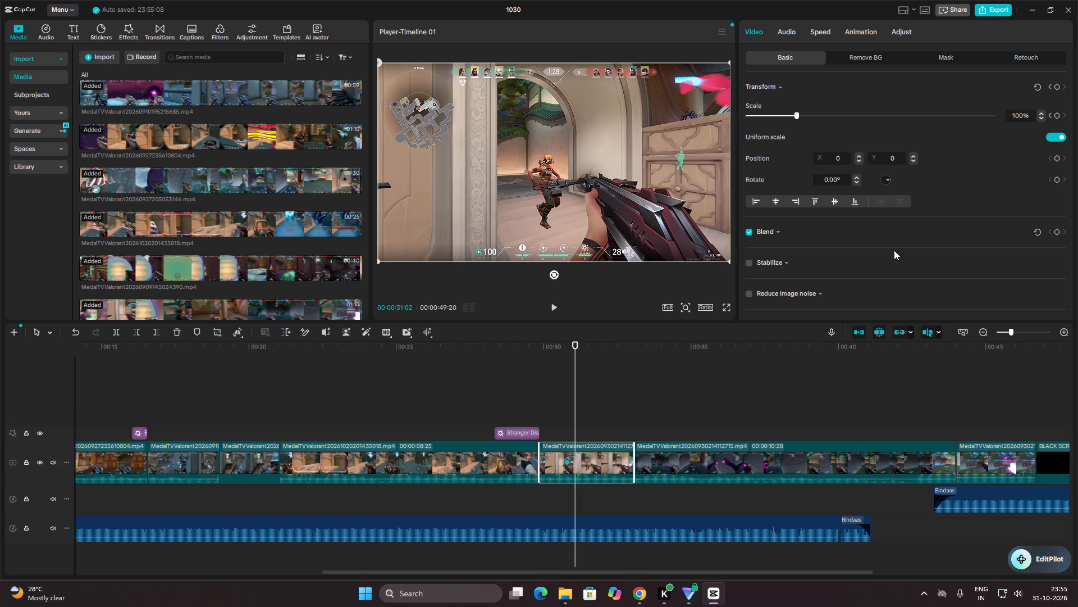
Return to the 00:00:30:24 keyframe, advance ten frames to 00:00:31:04 and set the twelfth clip's scale to 115%.
{"action": "left_click", "coordinate": [567, 462]}
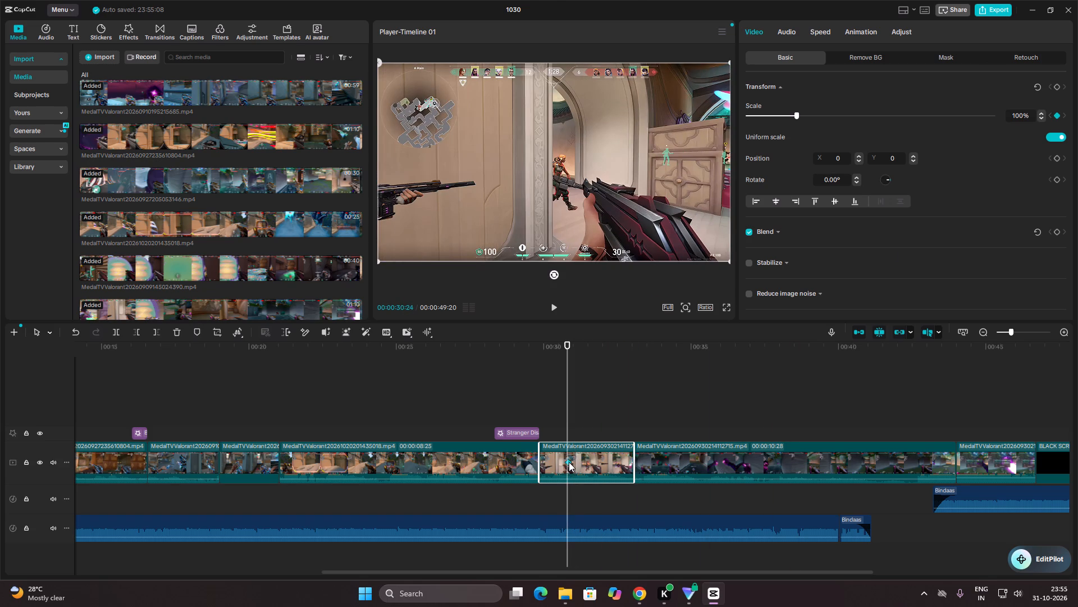
{"action": "left_click", "coordinate": [568, 411]}
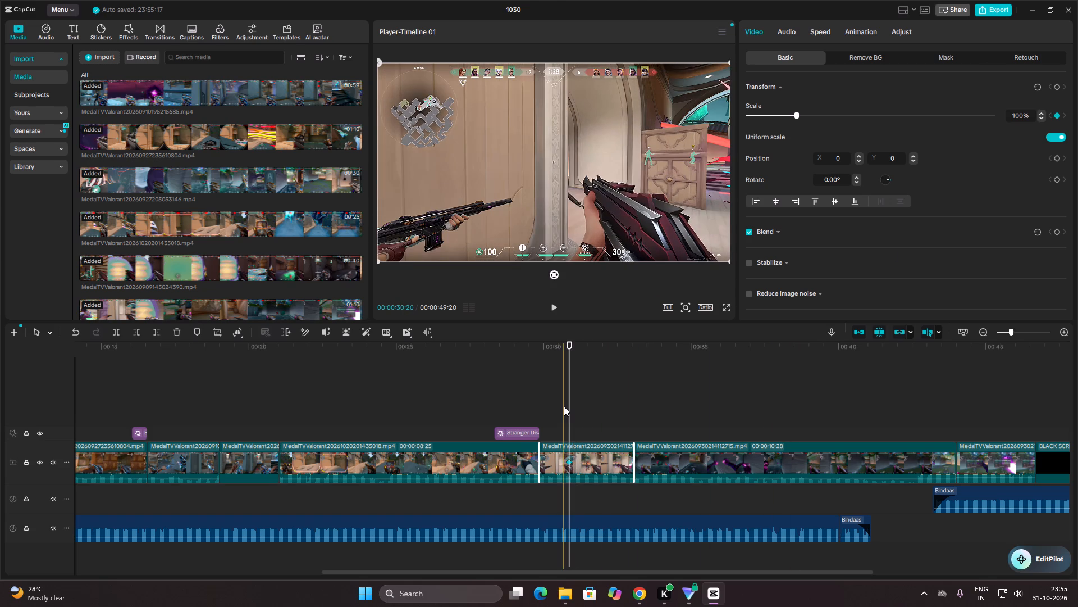
{"action": "key", "text": "Right"}
{"action": "key", "text": "Right"}
{"action": "key", "text": "Right"}
{"action": "key", "text": "Right"}
{"action": "key", "text": "Right"}
{"action": "key", "text": "Right"}
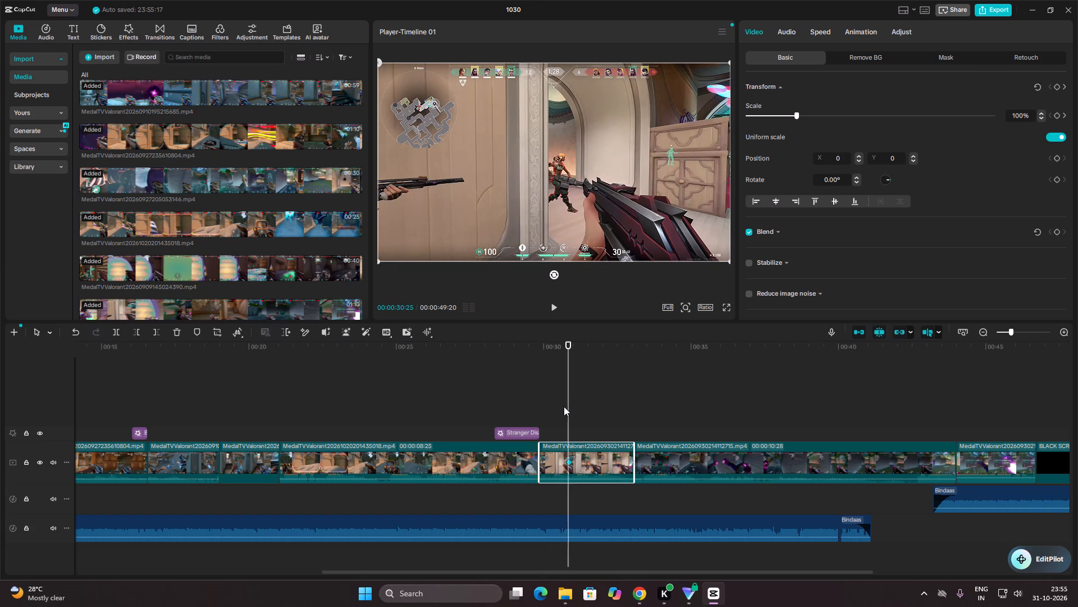
{"action": "key", "text": "Right"}
{"action": "key", "text": "Right"}
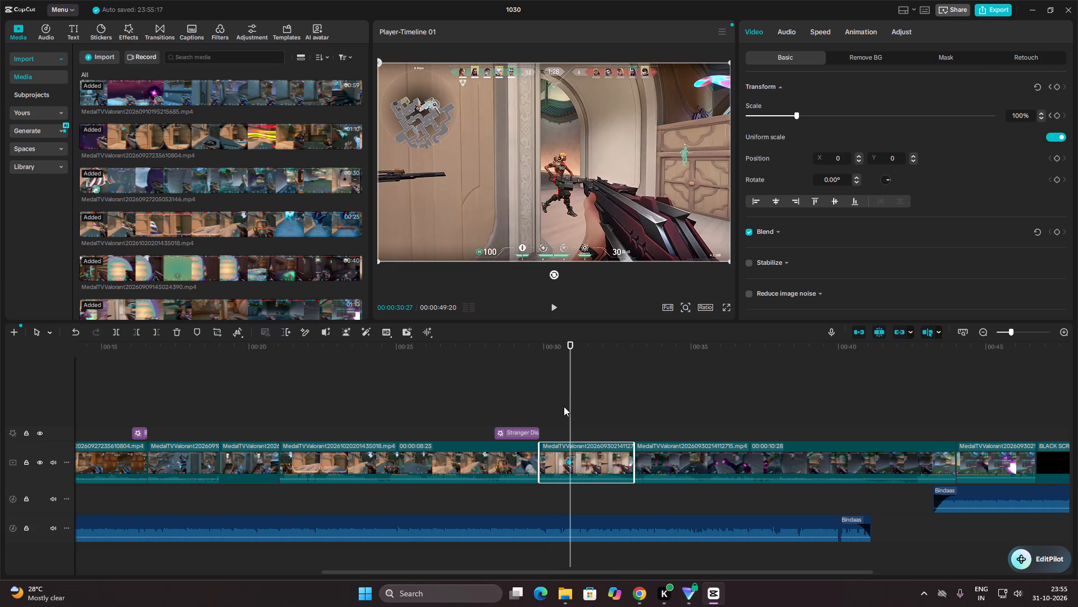
{"action": "key", "text": "Right"}
{"action": "key", "text": "Right"}
{"action": "key", "text": "Right"}
{"action": "key", "text": "Right"}
{"action": "key", "text": "Right"}
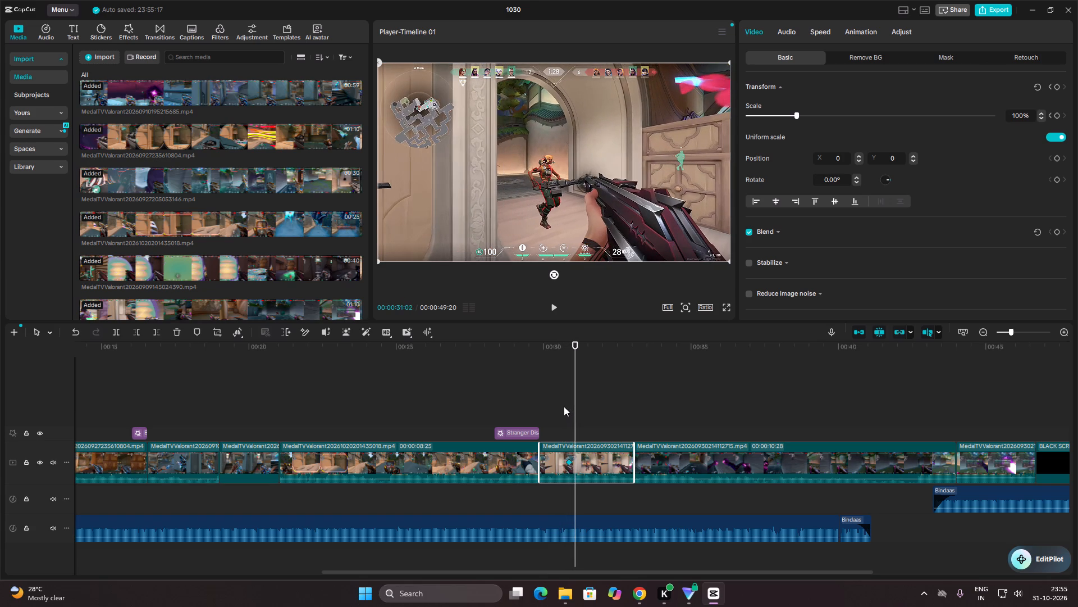
{"action": "key", "text": "Right"}
{"action": "key", "text": "Right"}
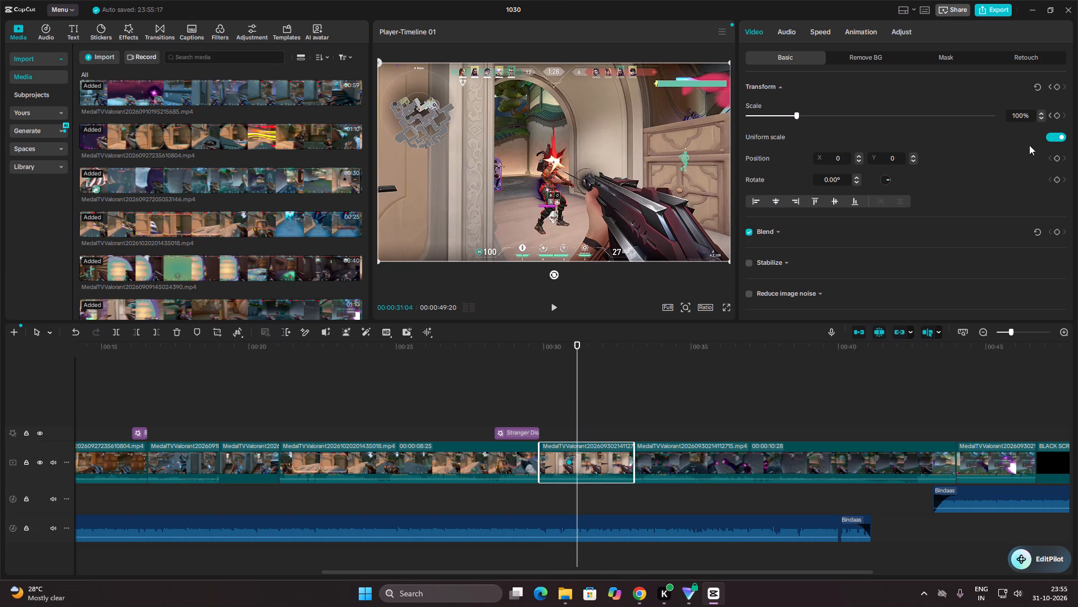
{"action": "left_click", "coordinate": [1058, 115]}
{"action": "left_click_drag", "start_coordinate": [796, 115], "coordinate": [798, 115]}
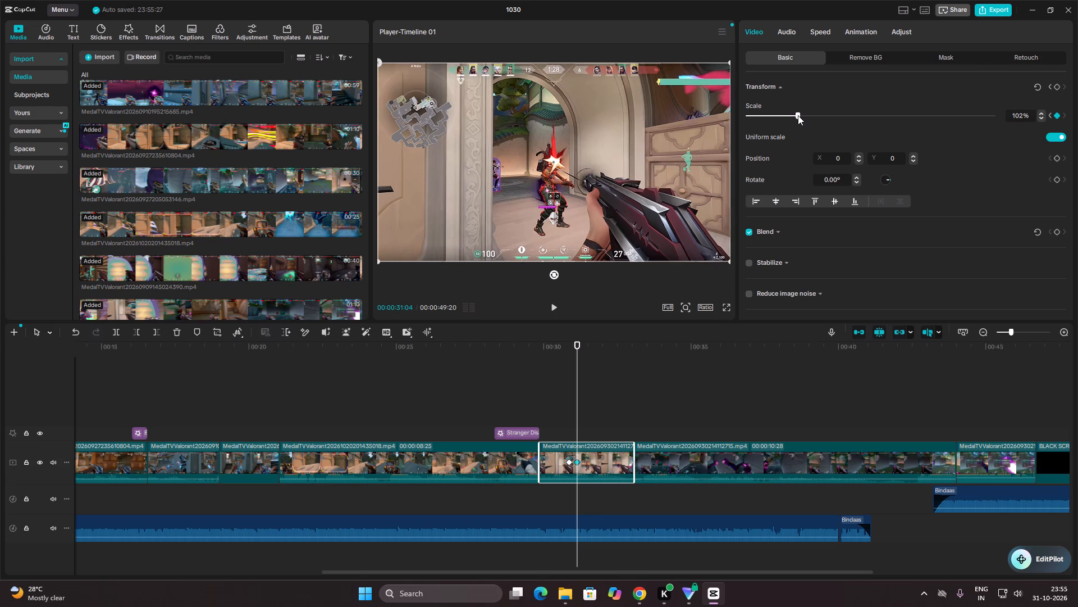
{"action": "left_click_drag", "start_coordinate": [798, 115], "coordinate": [803, 115]}
Advance seven frames to 00:00:31:11 and set the twelfth clip's scale back to 100%.
{"action": "key", "text": "Right"}
{"action": "key", "text": "Right"}
{"action": "key", "text": "Right"}
{"action": "key", "text": "Right"}
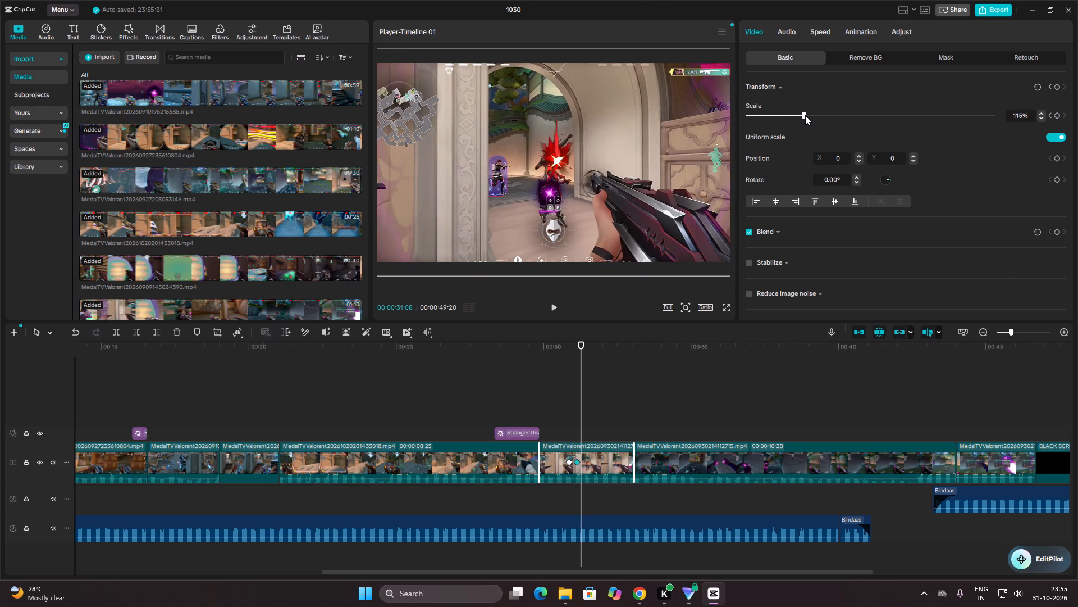
{"action": "key", "text": "Right"}
{"action": "key", "text": "Right"}
{"action": "key", "text": "Right"}
{"action": "left_click_drag", "start_coordinate": [805, 115], "coordinate": [797, 117]}
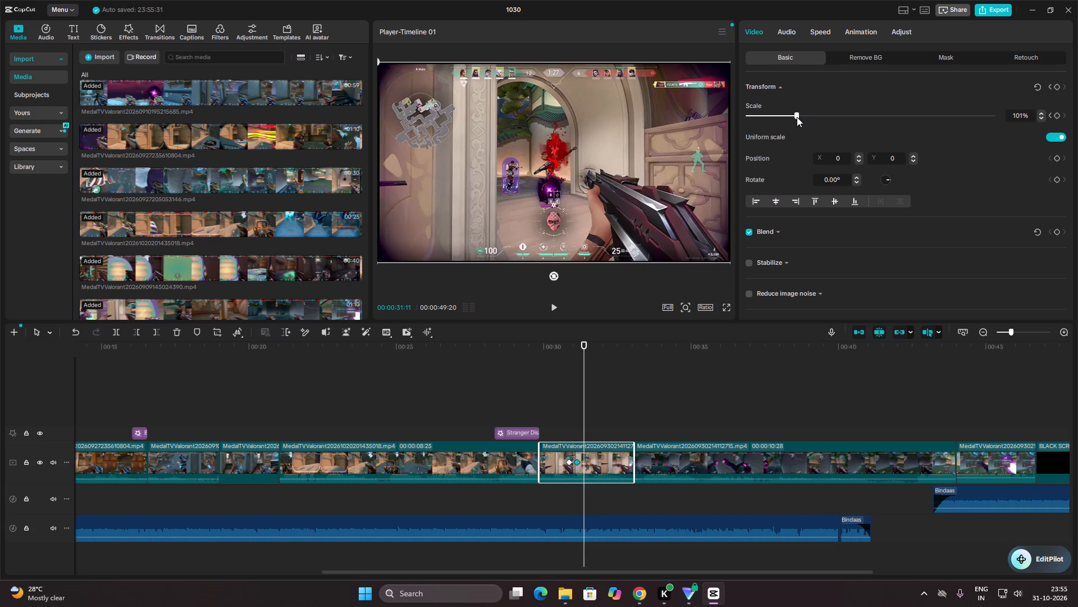
{"action": "left_click_drag", "start_coordinate": [797, 117], "coordinate": [798, 117]}
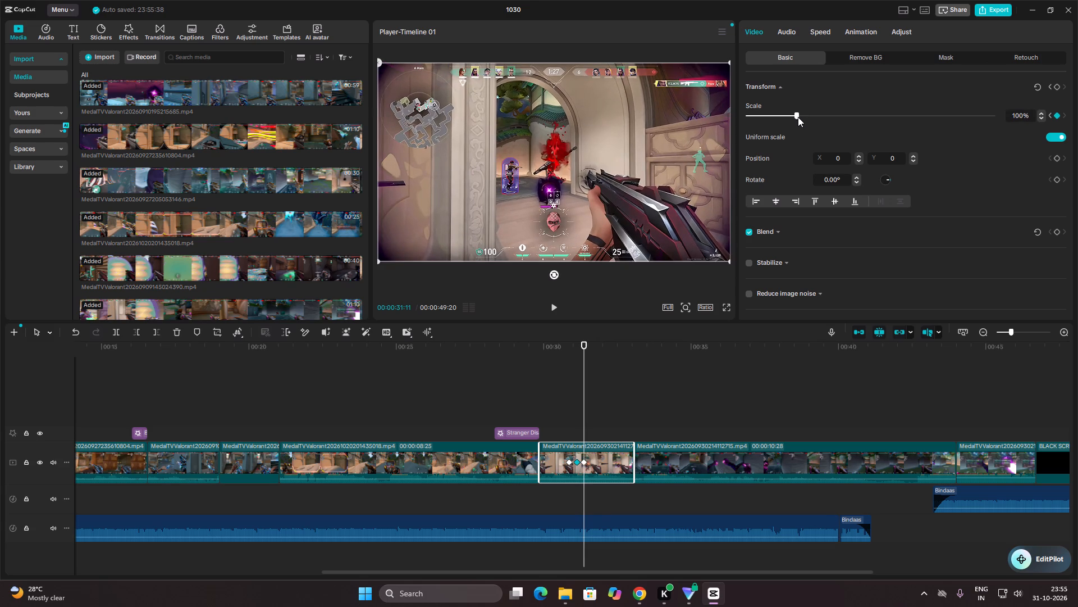
Advance nine frames to 00:00:31:20 and add a 100% scale keyframe before the twelfth clip's second shot.
{"action": "key", "text": "Right"}
{"action": "key", "text": "Right"}
{"action": "key", "text": "Right"}
{"action": "key", "text": "Right"}
{"action": "key", "text": "Right"}
{"action": "key", "text": "Right"}
{"action": "key", "text": "Right"}
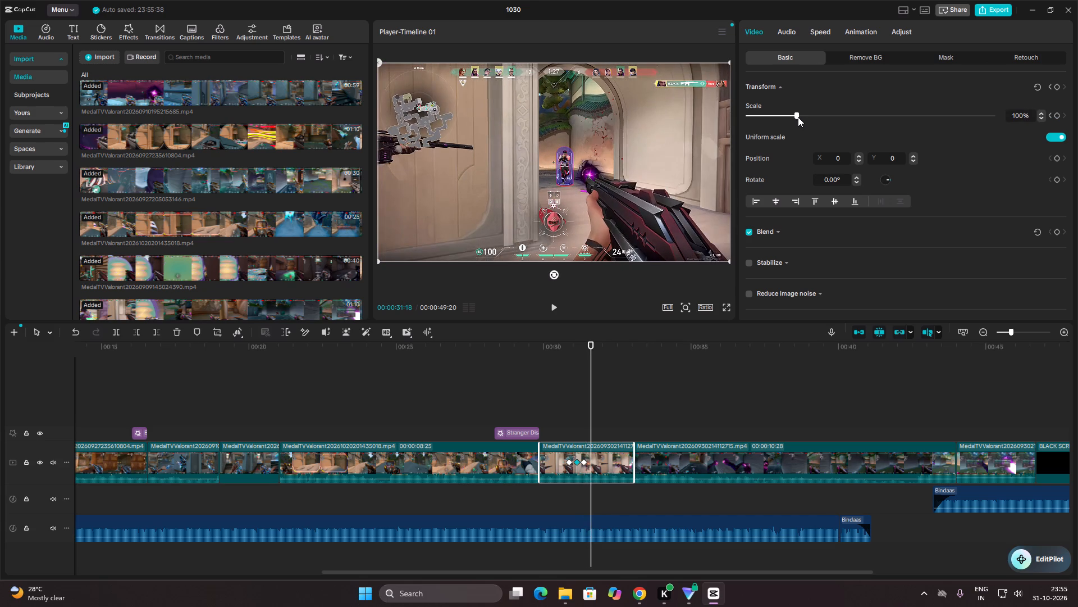
{"action": "key", "text": "Right"}
{"action": "key", "text": "Right"}
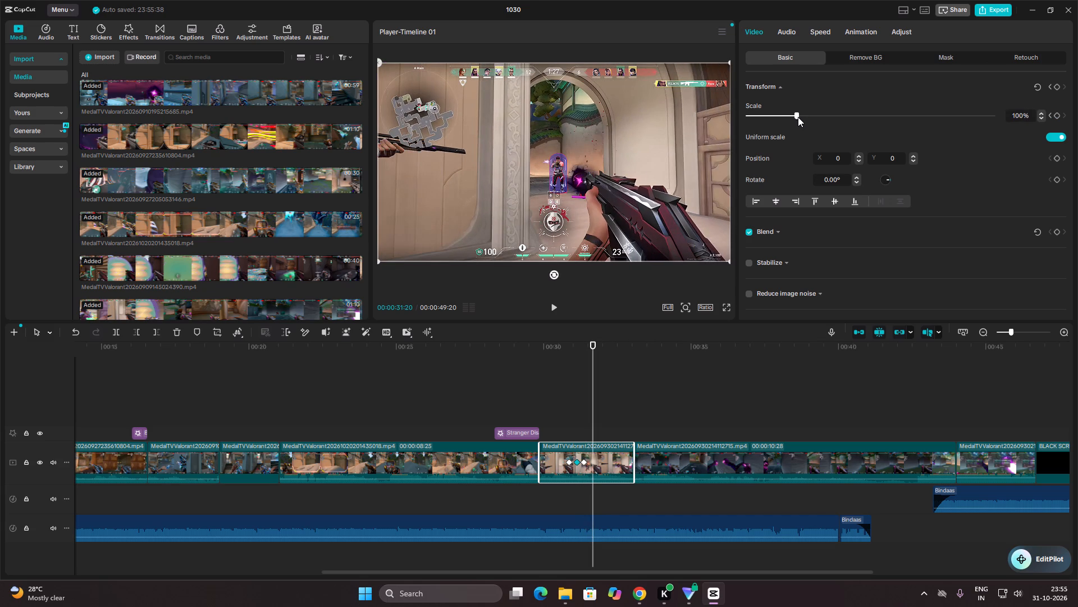
{"action": "left_click", "coordinate": [1055, 112]}
Advance six frames to 00:00:31:26 and set the twelfth clip's scale to 115% for the second shot.
{"action": "key", "text": "Right"}
{"action": "key", "text": "Right"}
{"action": "key", "text": "Right"}
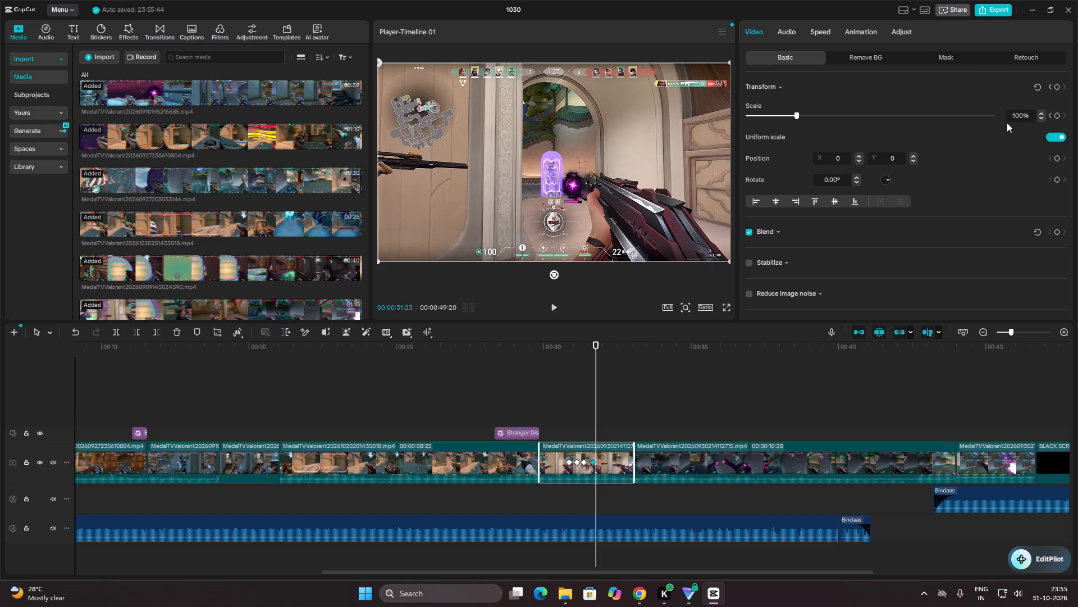
{"action": "key", "text": "Right"}
{"action": "key", "text": "Right"}
{"action": "key", "text": "Right"}
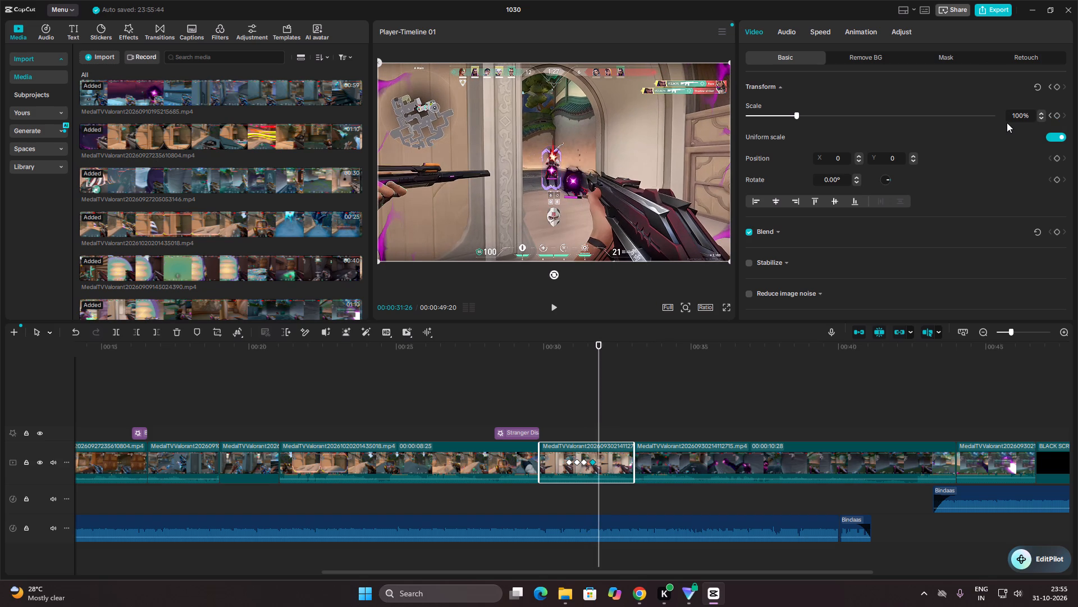
{"action": "left_click_drag", "start_coordinate": [796, 113], "coordinate": [801, 113]}
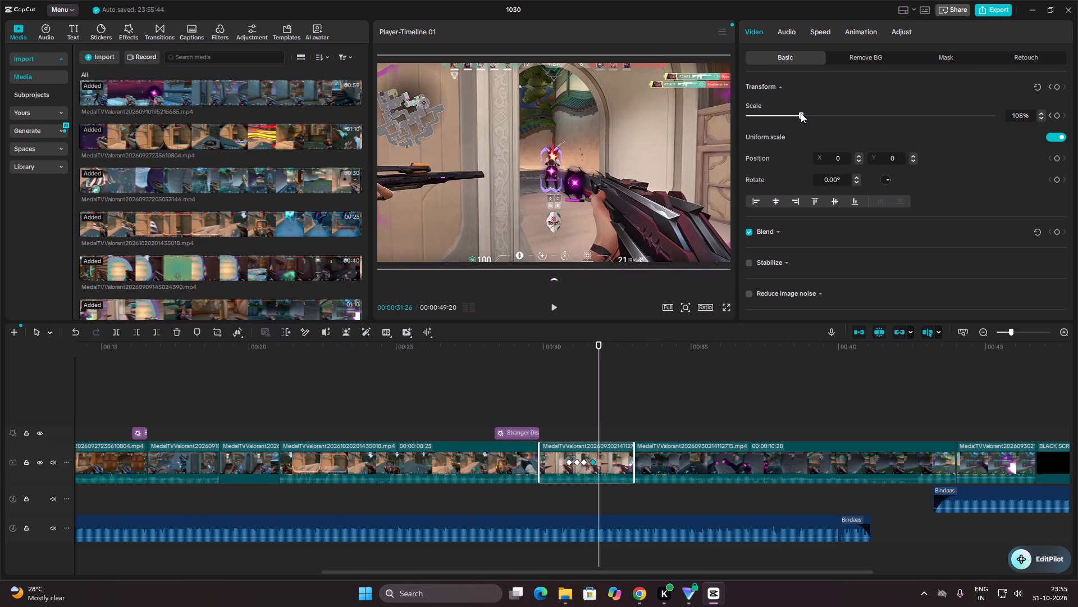
{"action": "left_click_drag", "start_coordinate": [801, 113], "coordinate": [803, 113]}
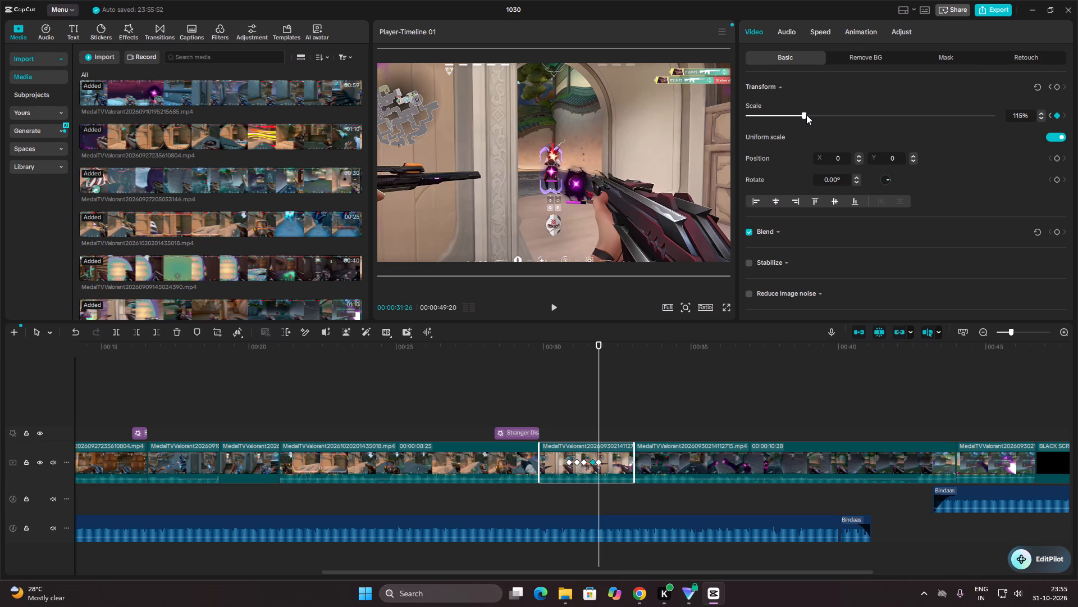
Advance seven frames to 00:00:32:03 and set the twelfth clip's scale back to 100%.
{"action": "key", "text": "Right"}
{"action": "key", "text": "Right"}
{"action": "key", "text": "Right"}
{"action": "key", "text": "Right"}
{"action": "key", "text": "Right"}
{"action": "key", "text": "Right"}
{"action": "key", "text": "Right"}
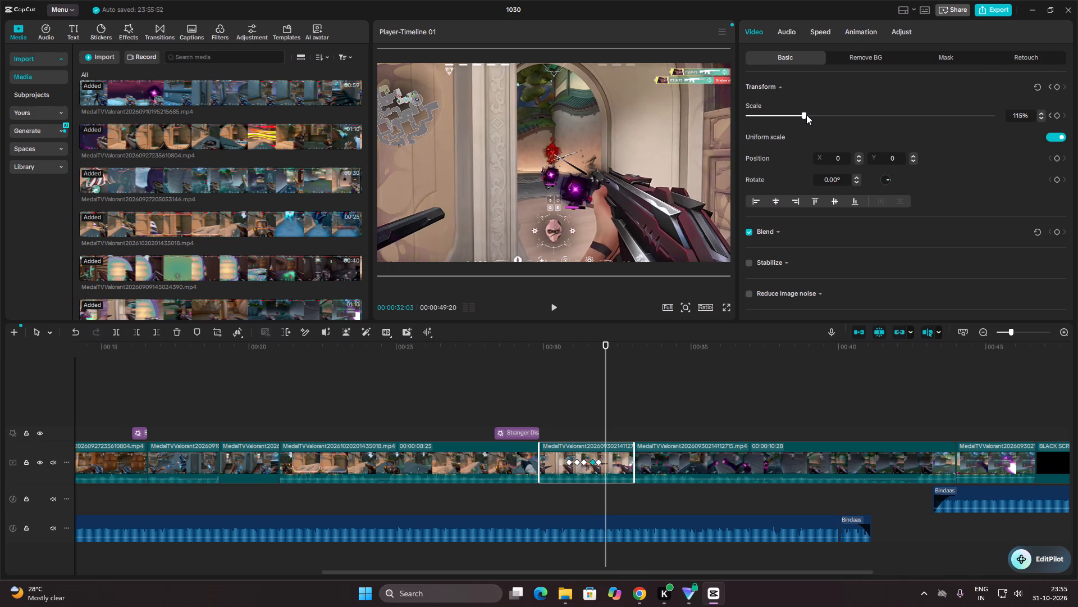
{"action": "key", "text": "Right"}
{"action": "key", "text": "Right"}
{"action": "key", "text": "Left"}
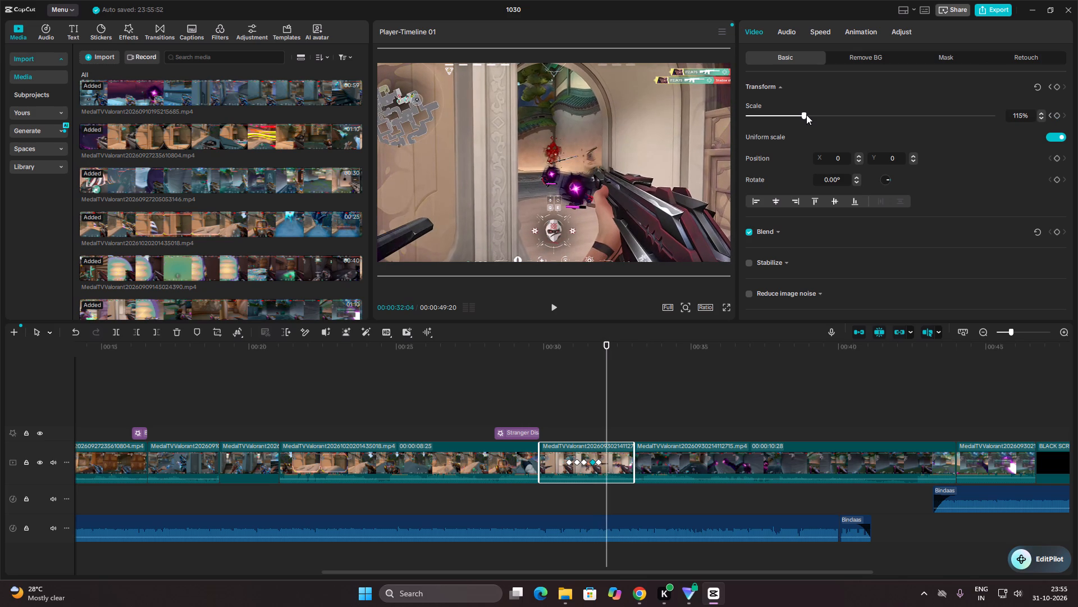
{"action": "key", "text": "Left"}
{"action": "key", "text": "Right"}
{"action": "key", "text": "Left"}
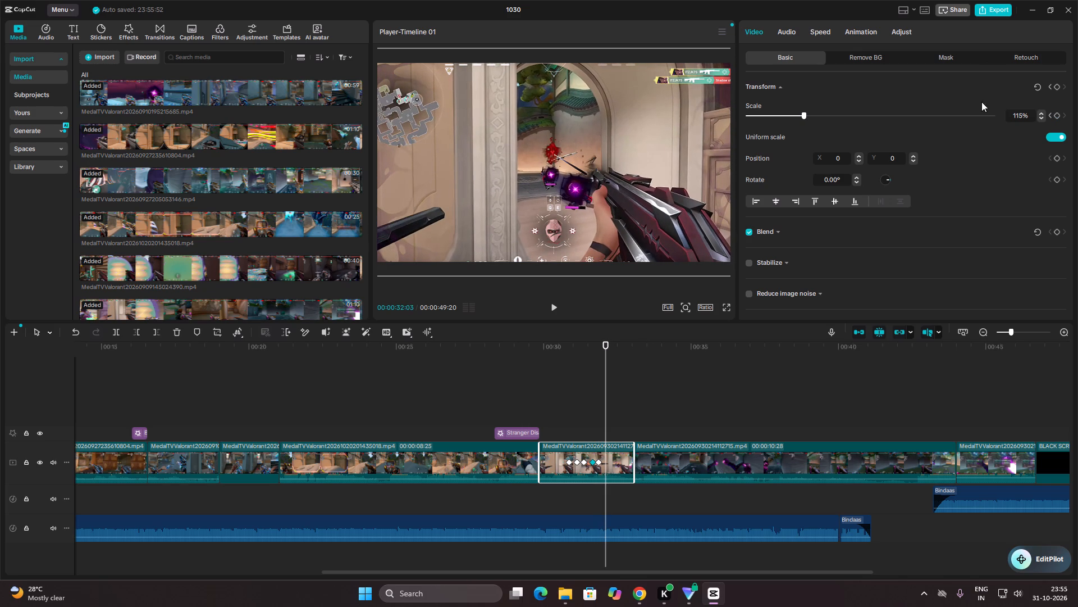
{"action": "left_click", "coordinate": [801, 113]}
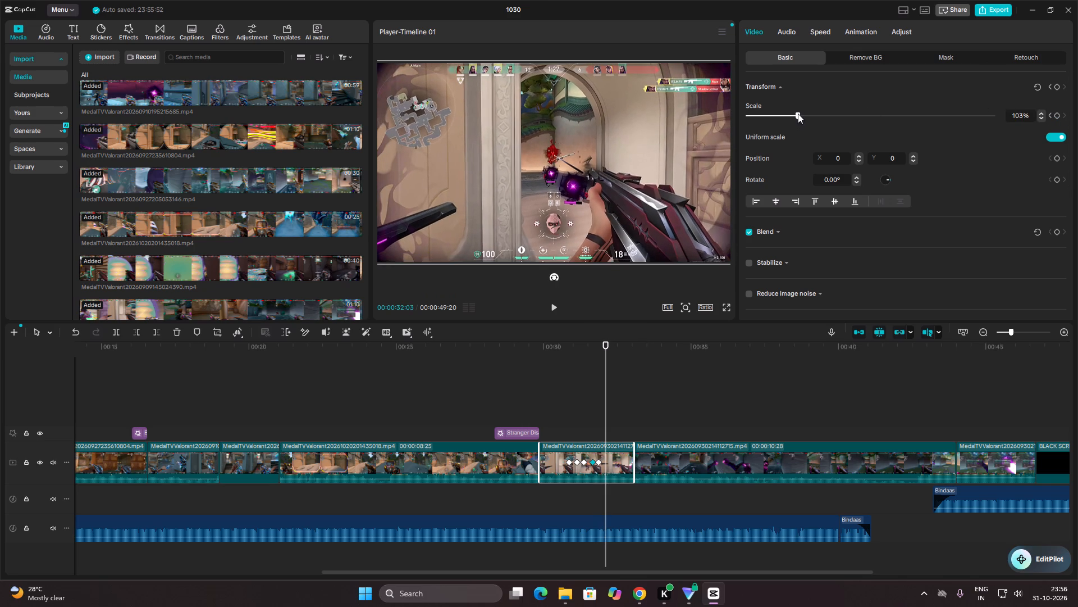
Play from near the twelfth clip's start through to the closing black screen to check the new zooms.
{"action": "left_click_drag", "start_coordinate": [607, 374], "coordinate": [607, 374]}
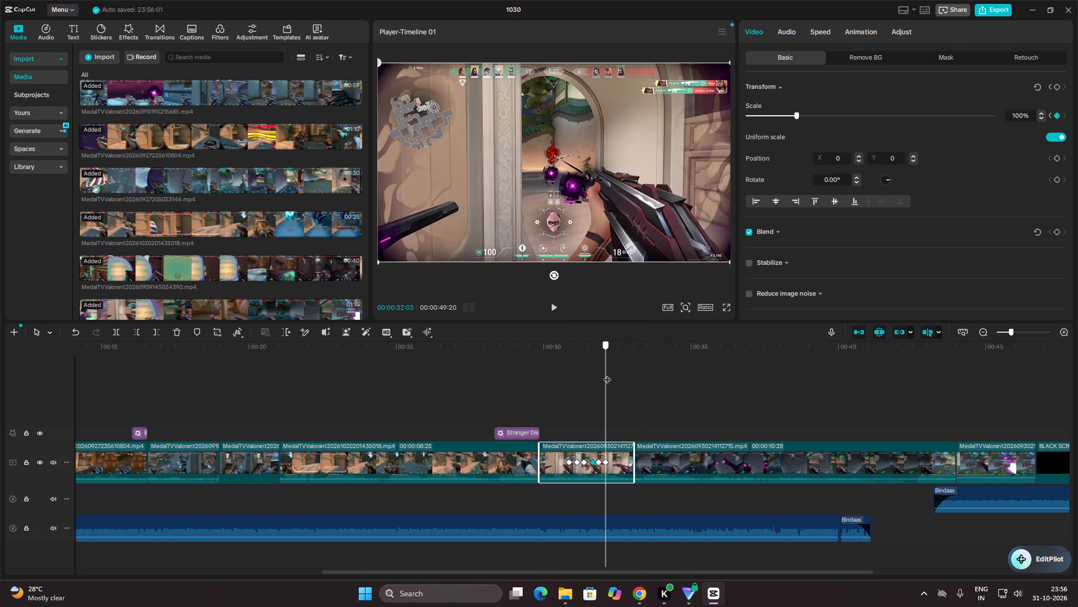
{"action": "left_click_drag", "start_coordinate": [607, 374], "coordinate": [552, 382]}
{"action": "key", "text": "space"}
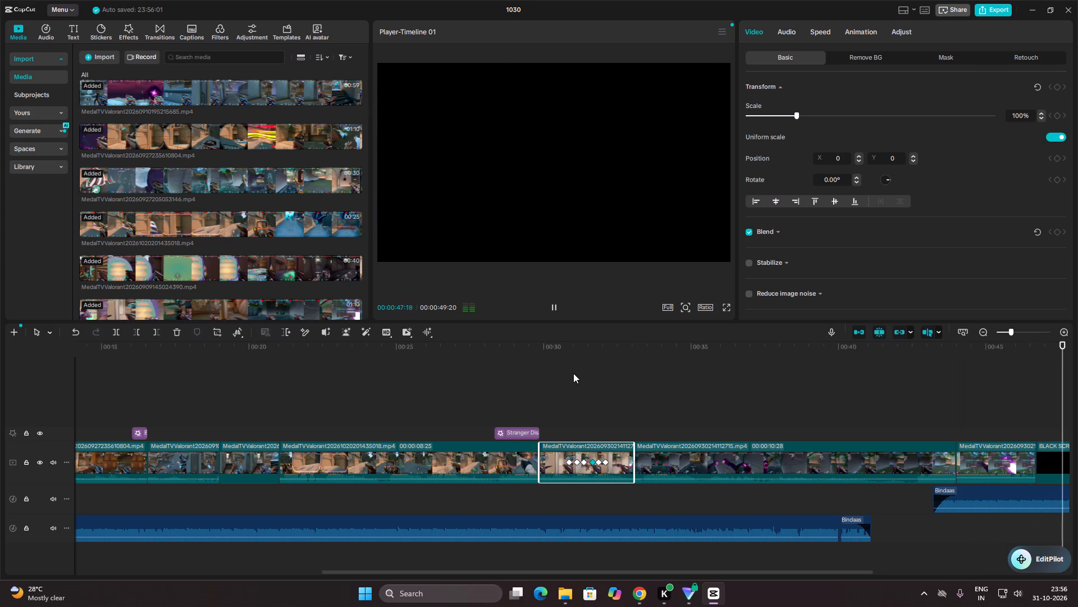
{"action": "key", "text": "space"}
Return to the timeline's start, play through the first two clips, and select each in turn to inspect its keyframes.
{"action": "left_click_drag", "start_coordinate": [745, 397], "coordinate": [126, 399]}
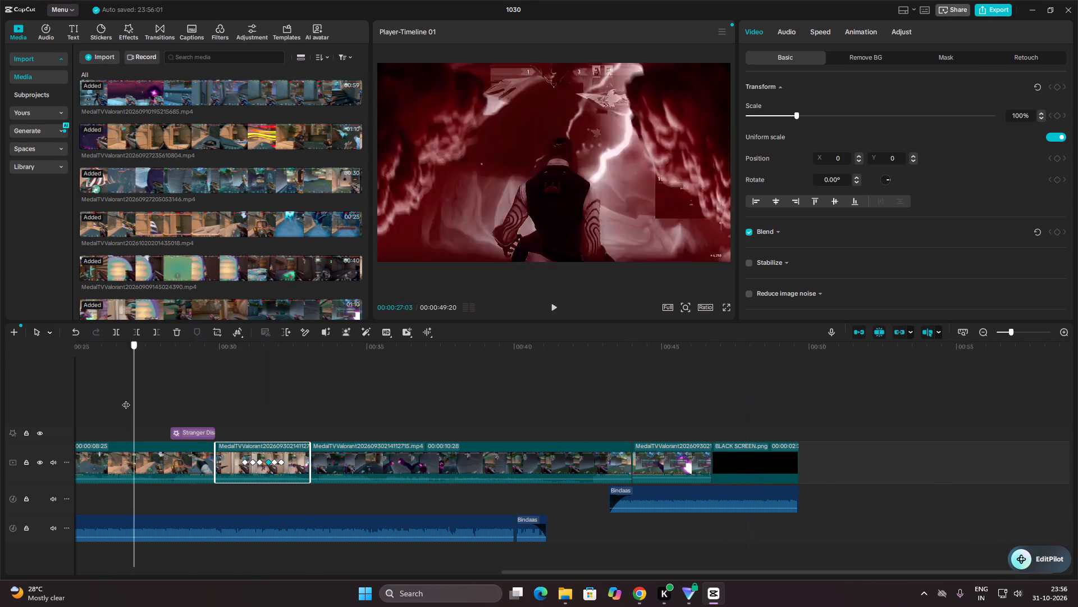
{"action": "left_click_drag", "start_coordinate": [126, 399], "coordinate": [2, 393]}
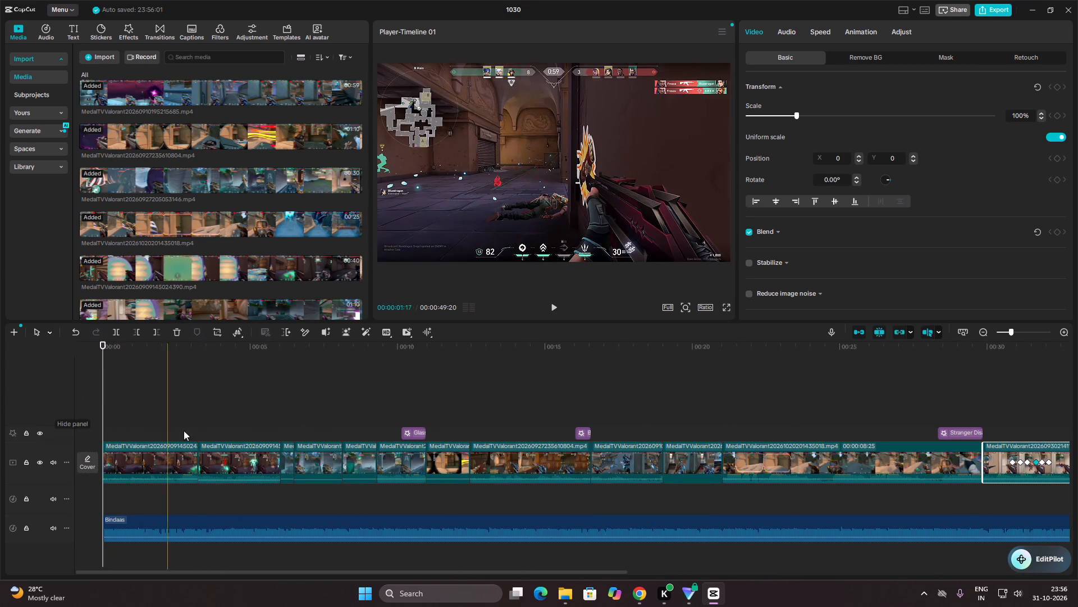
{"action": "left_click", "coordinate": [161, 462]}
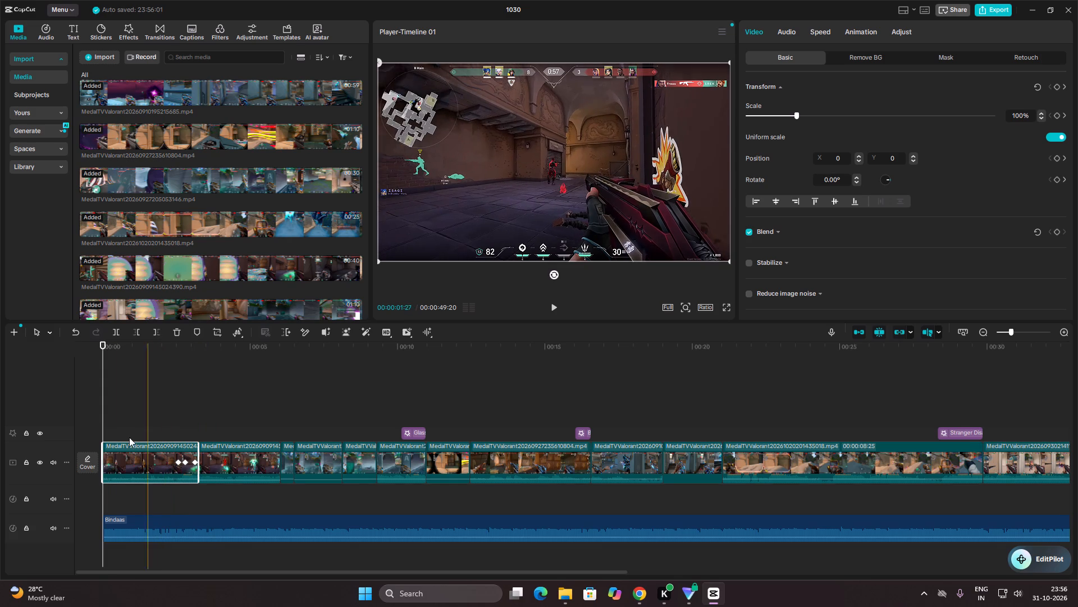
{"action": "key", "text": "space"}
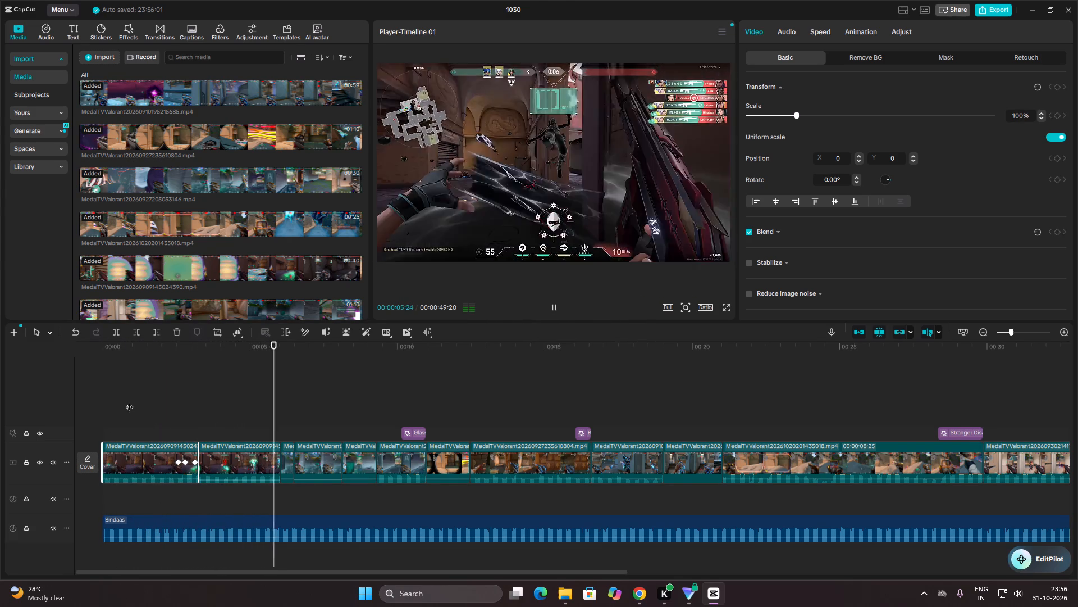
{"action": "key", "text": "space"}
{"action": "left_click", "coordinate": [220, 464]}
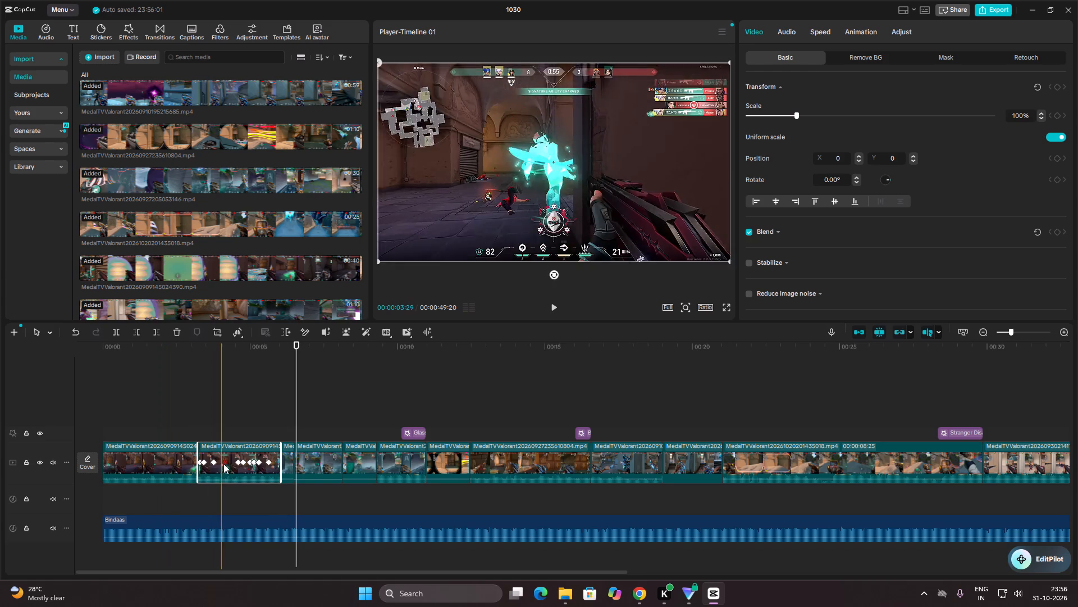
Delete the second clip's final scale keyframe at 00:00:05:19.
{"action": "left_click_drag", "start_coordinate": [295, 422], "coordinate": [266, 423]}
{"action": "left_click", "coordinate": [268, 461]}
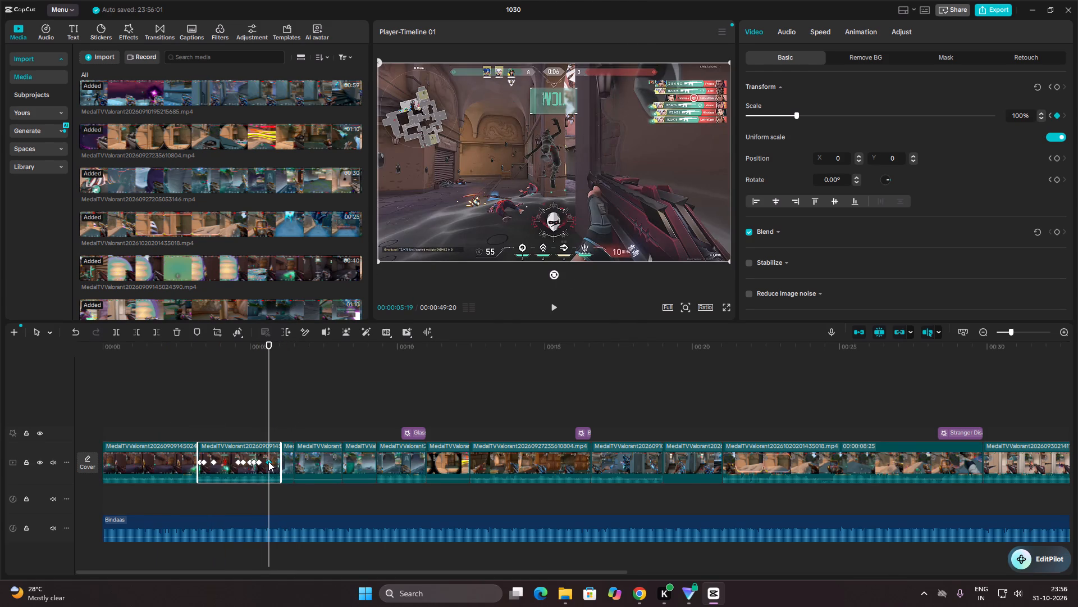
{"action": "left_click", "coordinate": [1059, 115]}
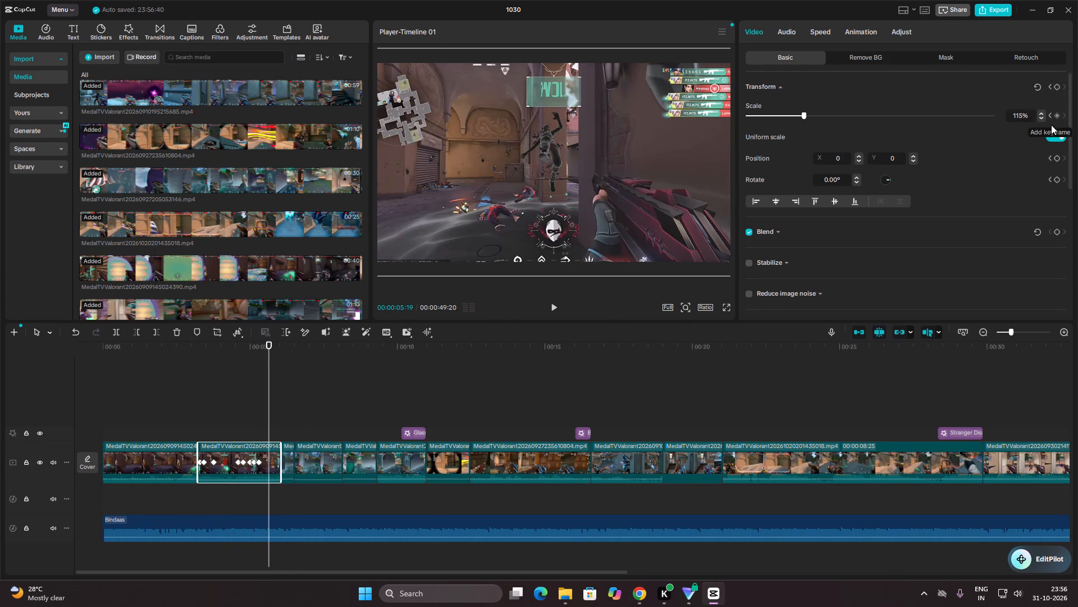
Play the montage from 00:00:02:16 in the first clip through to the final gameplay clip to review the zooms and music.
{"action": "left_click_drag", "start_coordinate": [267, 365], "coordinate": [177, 364]}
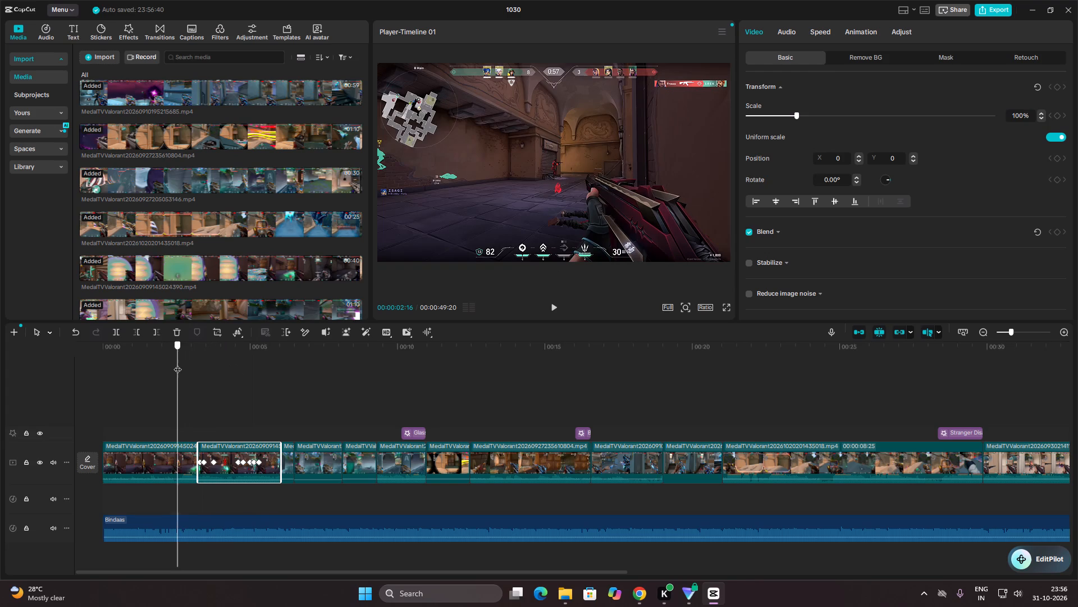
{"action": "left_click_drag", "start_coordinate": [177, 364], "coordinate": [177, 363]}
{"action": "key", "text": "space"}
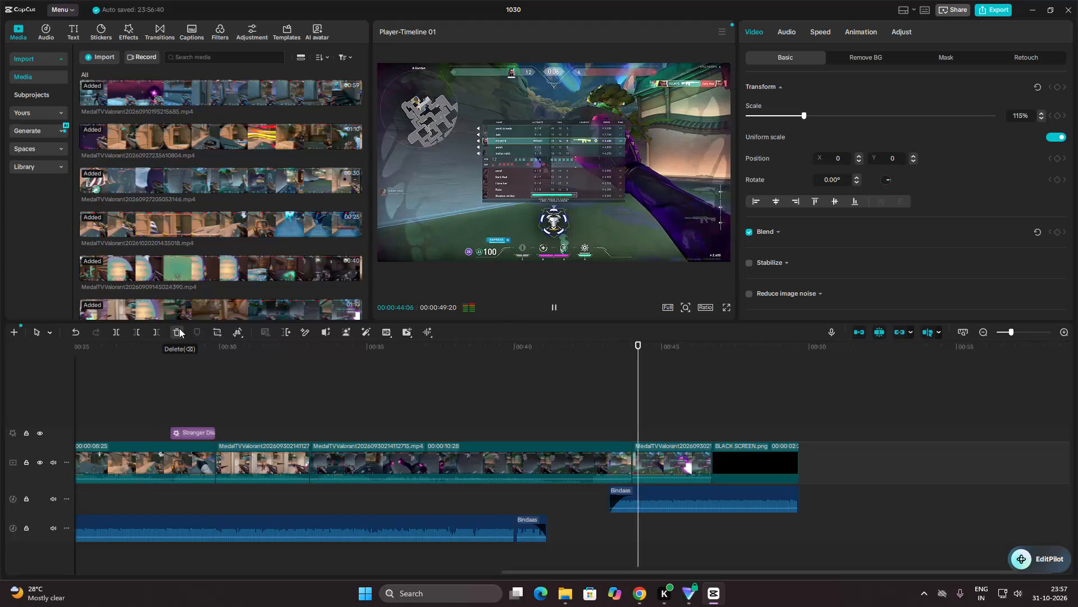
Stop playback and set the volume of the closing Bindaas audio clip to -7.8 dB.
{"action": "left_click", "coordinate": [643, 497]}
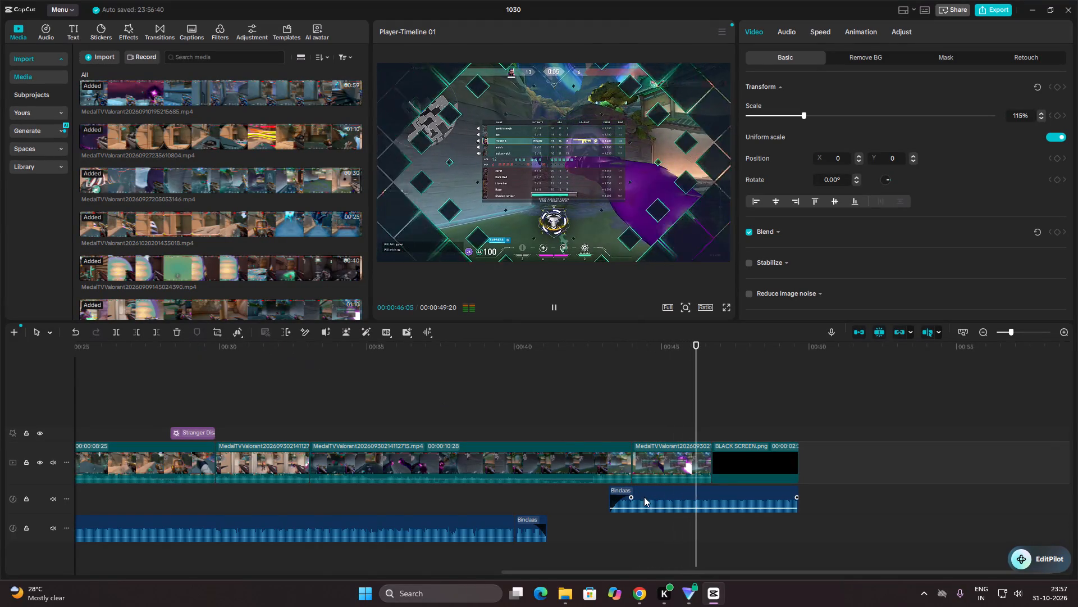
{"action": "key", "text": "space"}
{"action": "left_click_drag", "start_coordinate": [730, 409], "coordinate": [690, 411]}
{"action": "left_click", "coordinate": [901, 85]}
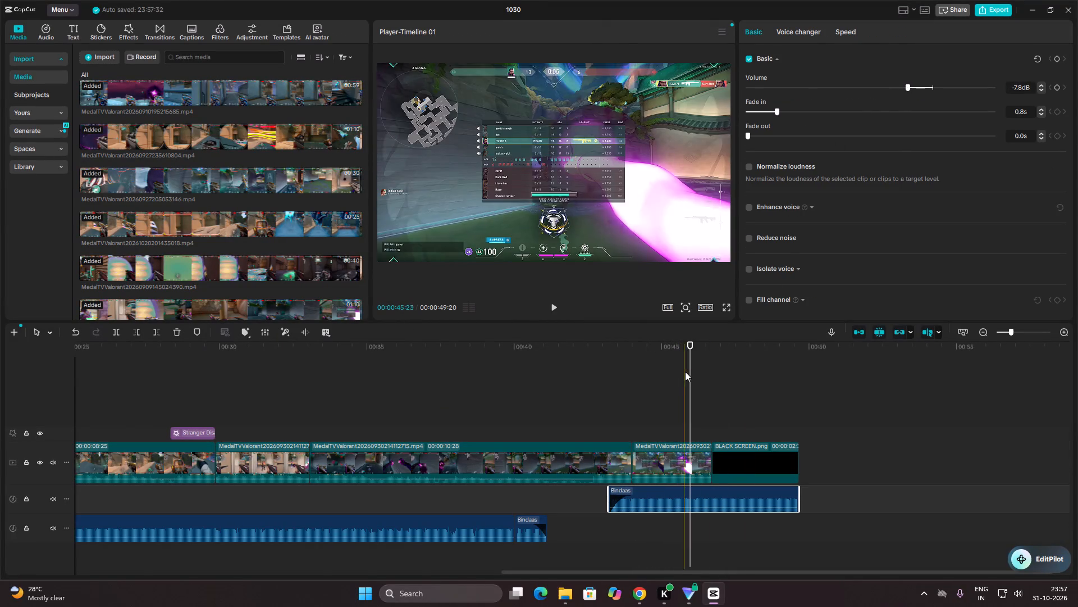
{"action": "left_click_drag", "start_coordinate": [687, 372], "coordinate": [584, 383]}
{"action": "key", "text": "space"}
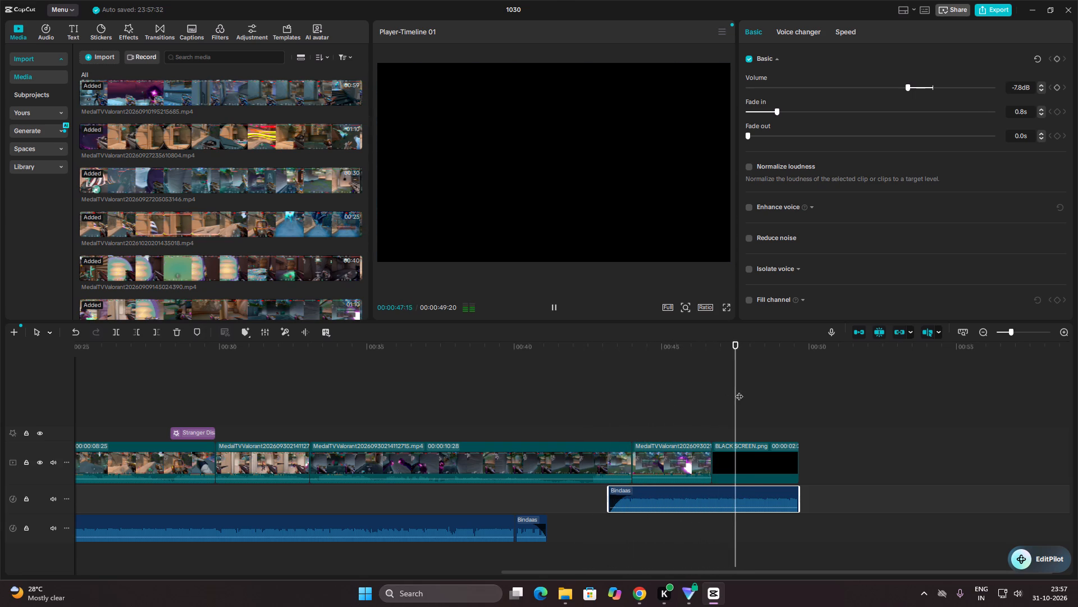
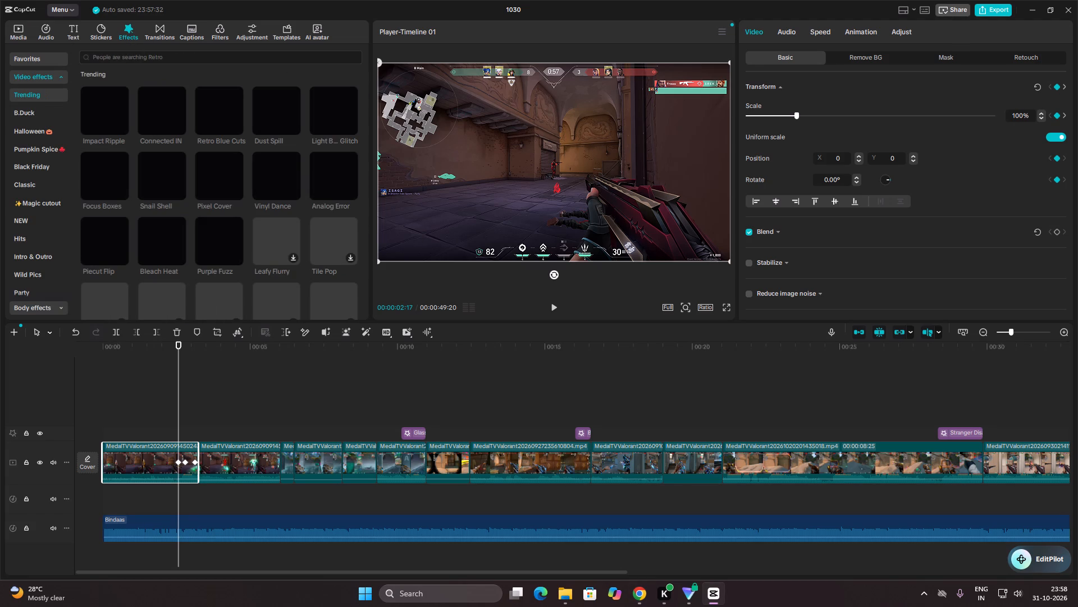
Search the effects library for "camera shake".
{"action": "left_click", "coordinate": [130, 60]}
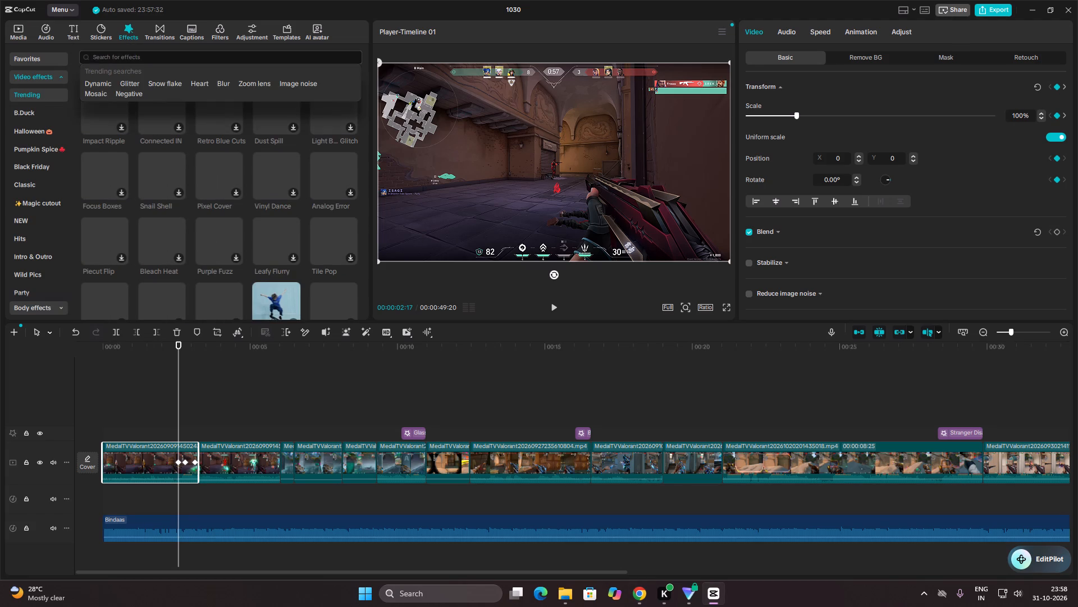
{"action": "type", "text": "ca"}
{"action": "type", "text": "mer shake"}
{"action": "key", "text": "Return"}
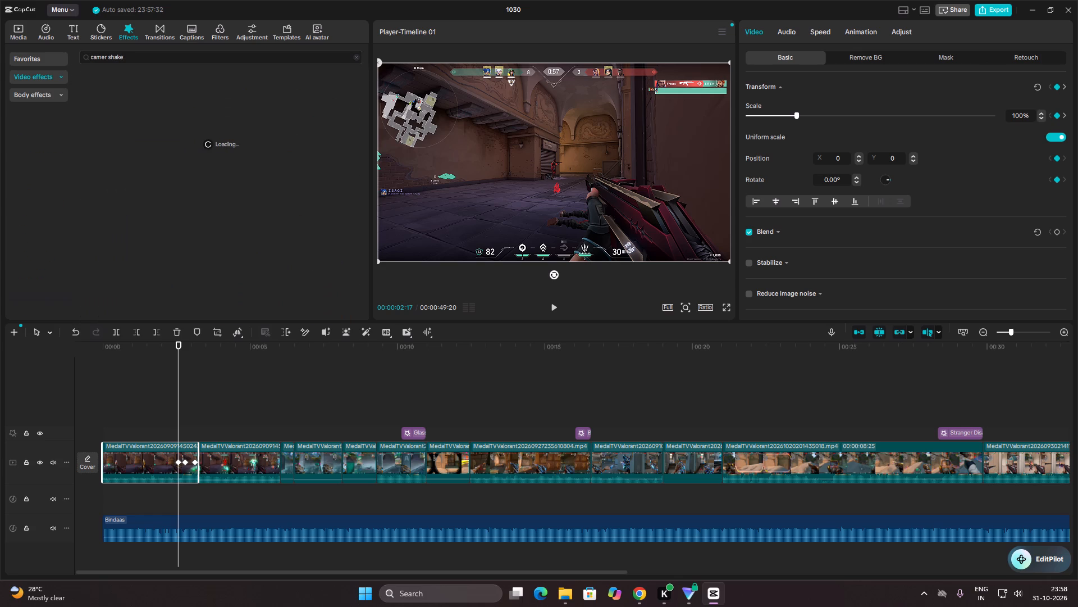
{"action": "left_click", "coordinate": [106, 61]}
{"action": "key", "text": "a"}
{"action": "key", "text": "backslash"}
{"action": "key", "text": "Return"}
{"action": "left_click", "coordinate": [109, 54]}
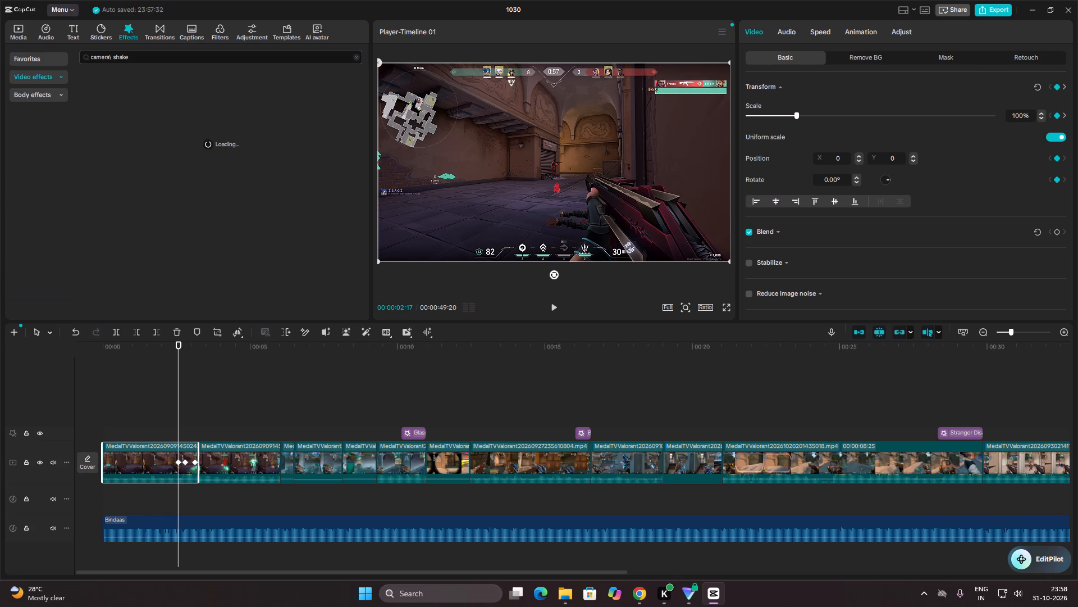
{"action": "left_click", "coordinate": [112, 53]}
{"action": "key", "text": "BackSpace"}
{"action": "key", "text": "Return"}
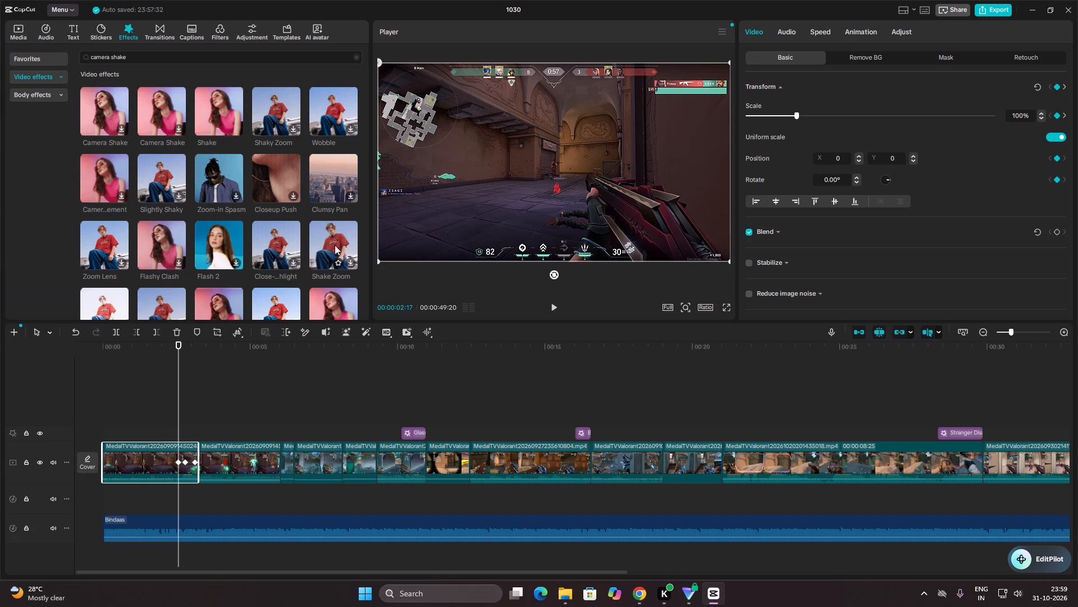
Add the first Camera Shake effect over the first clip at 00:00:02:17, shorten it to about a quarter second, and preview it.
{"action": "scroll", "coordinate": [335, 245], "scroll_direction": "down", "scroll_amount": 1}
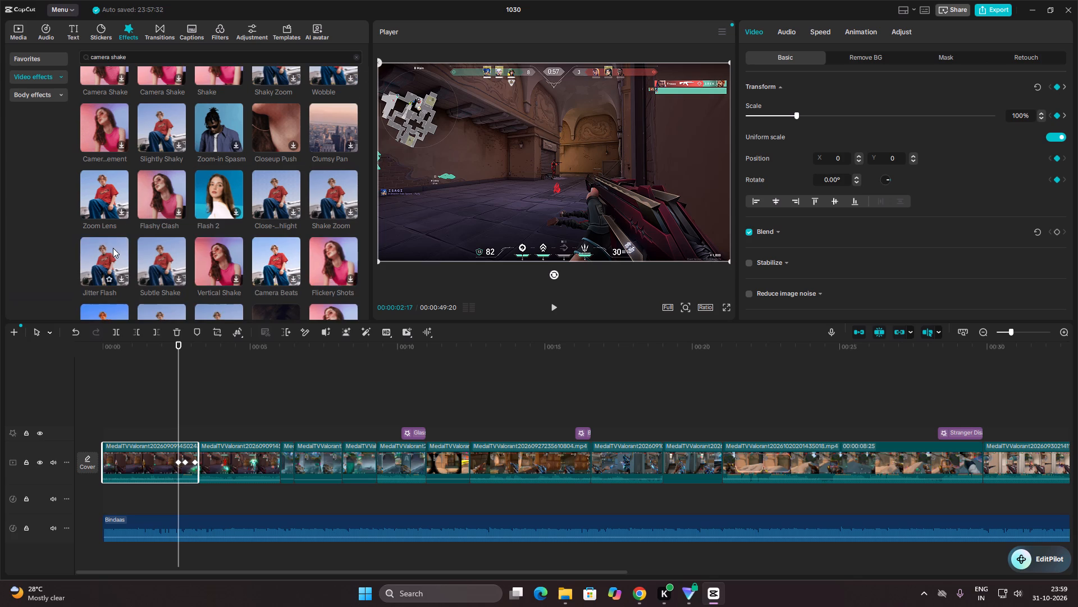
{"action": "key", "text": "alt+Tab"}
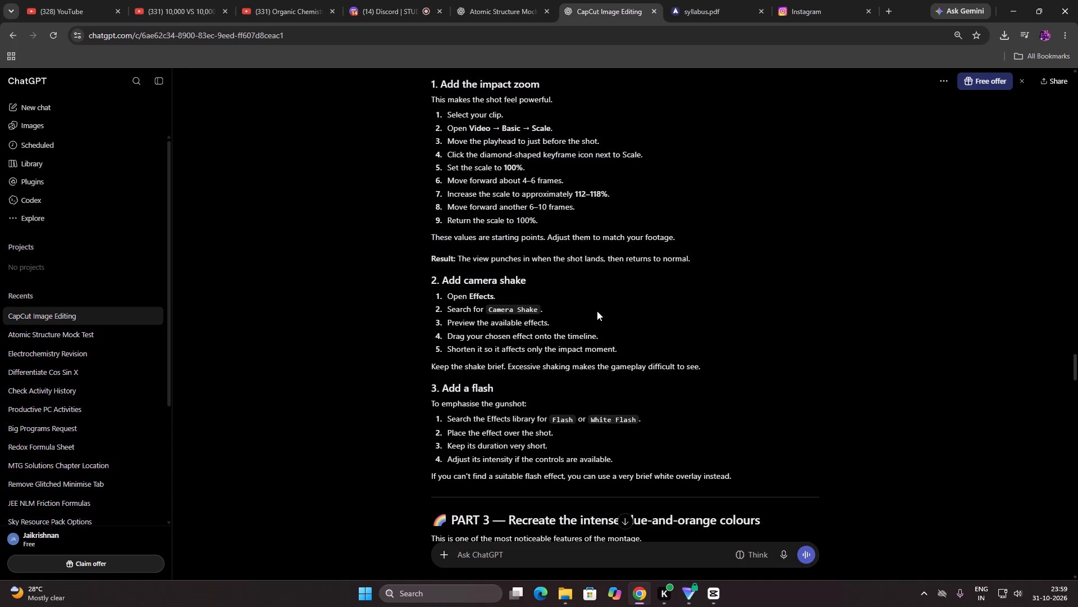
{"action": "key", "text": "alt+Tab"}
{"action": "scroll", "coordinate": [148, 182], "scroll_direction": "up", "scroll_amount": 2}
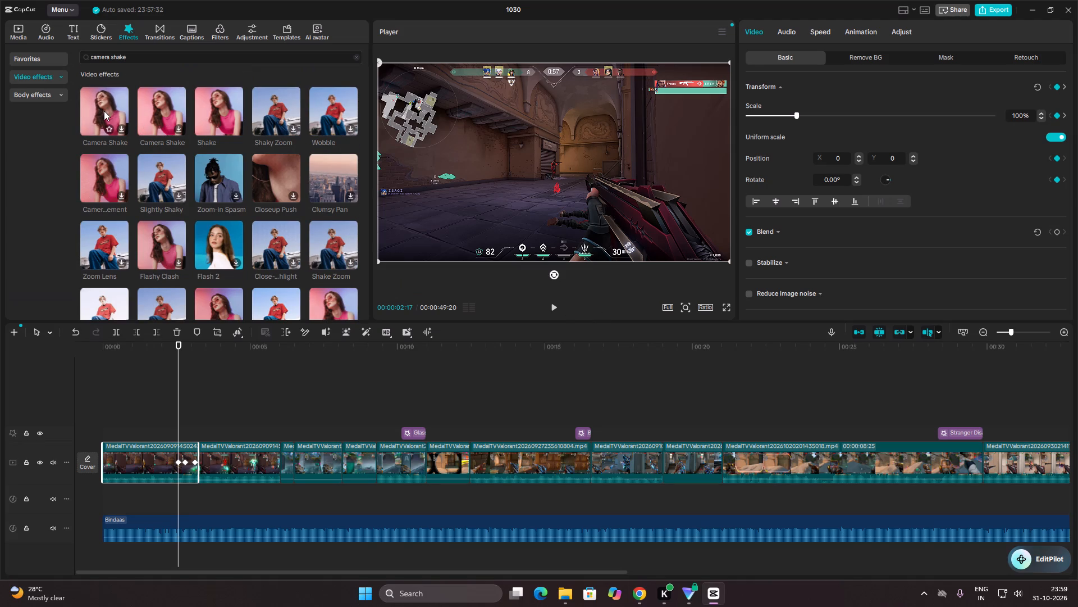
{"action": "left_click", "coordinate": [122, 126]}
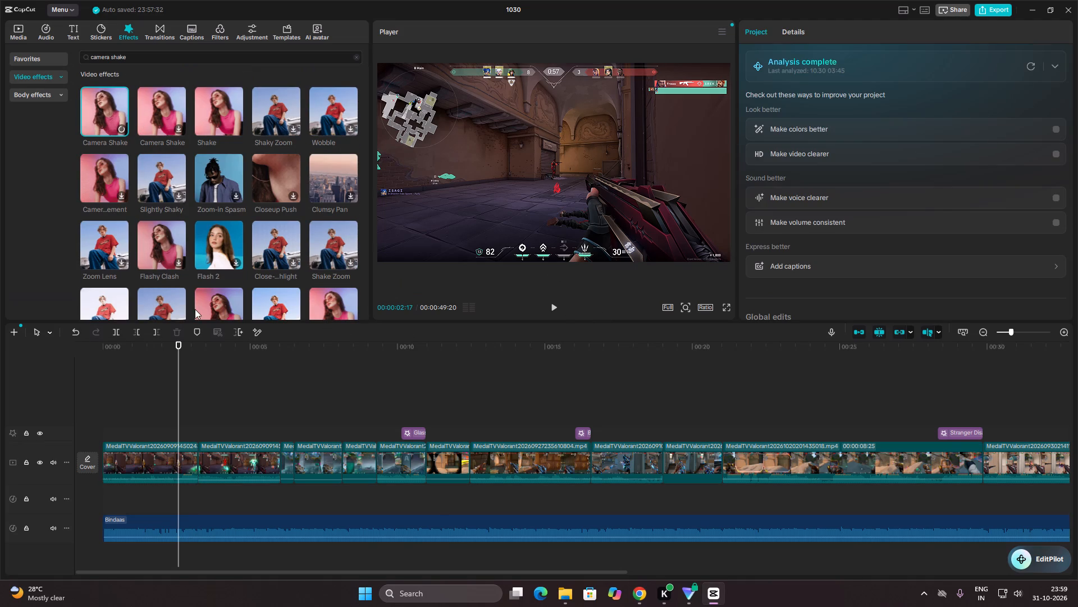
{"action": "left_click", "coordinate": [121, 128]}
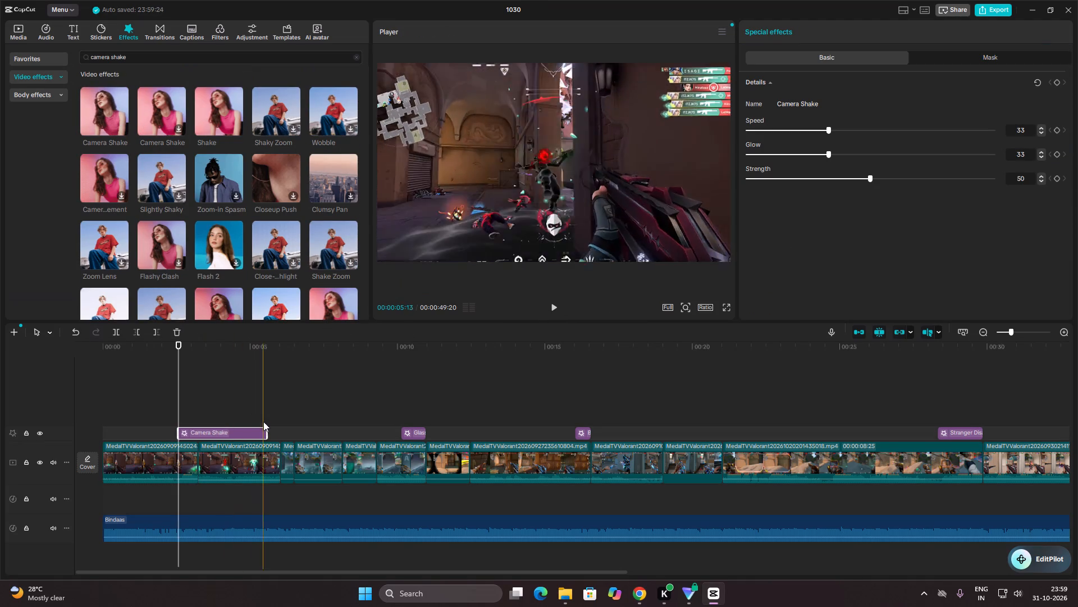
{"action": "left_click_drag", "start_coordinate": [266, 429], "coordinate": [186, 423]}
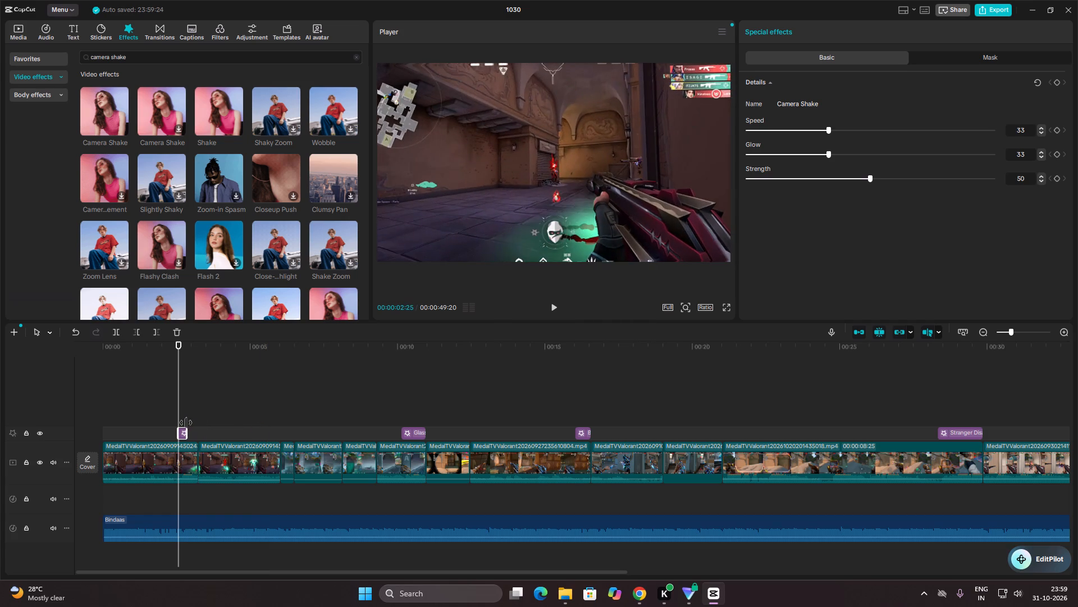
{"action": "left_click_drag", "start_coordinate": [186, 423], "coordinate": [185, 423]}
{"action": "left_click", "coordinate": [176, 406]}
{"action": "key", "text": "space"}
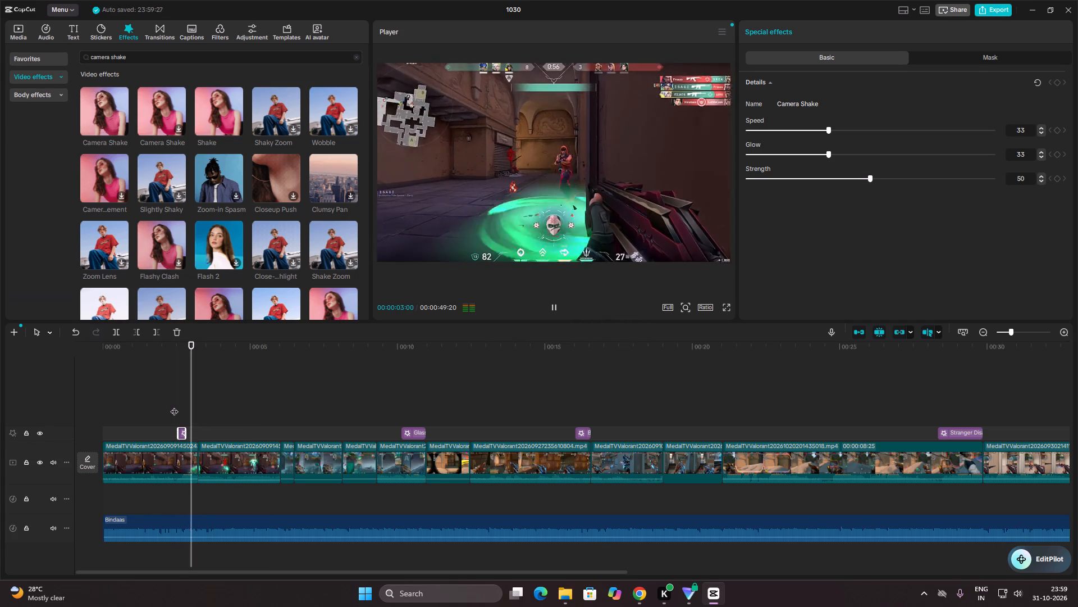
{"action": "key", "text": "space"}
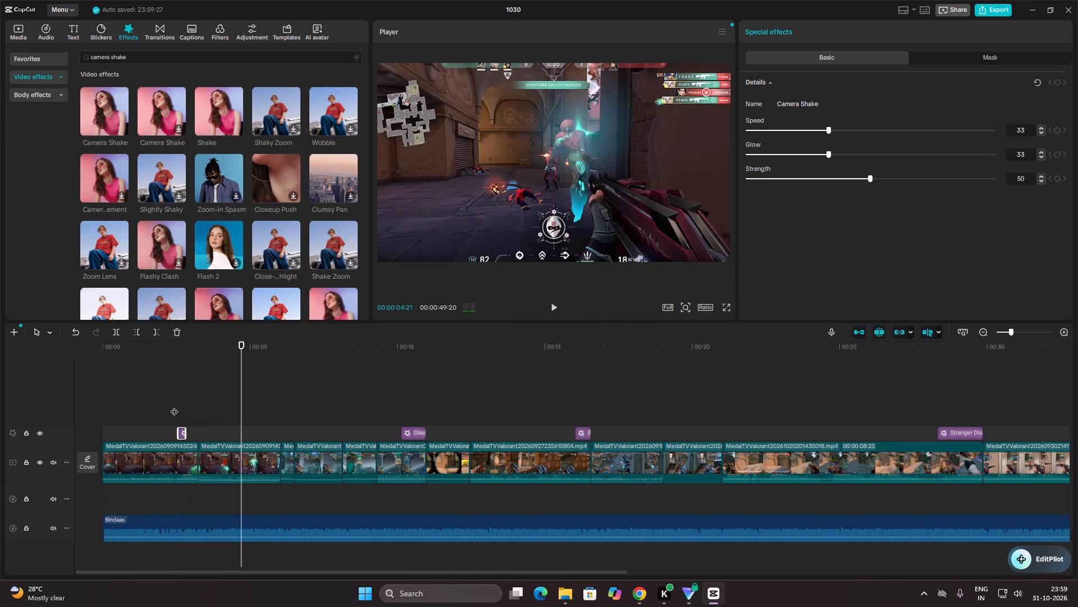
Copy the shortened Camera Shake effect and paste it over the second clip at 00:00:04:23, playing on from there.
{"action": "right_click", "coordinate": [182, 434]}
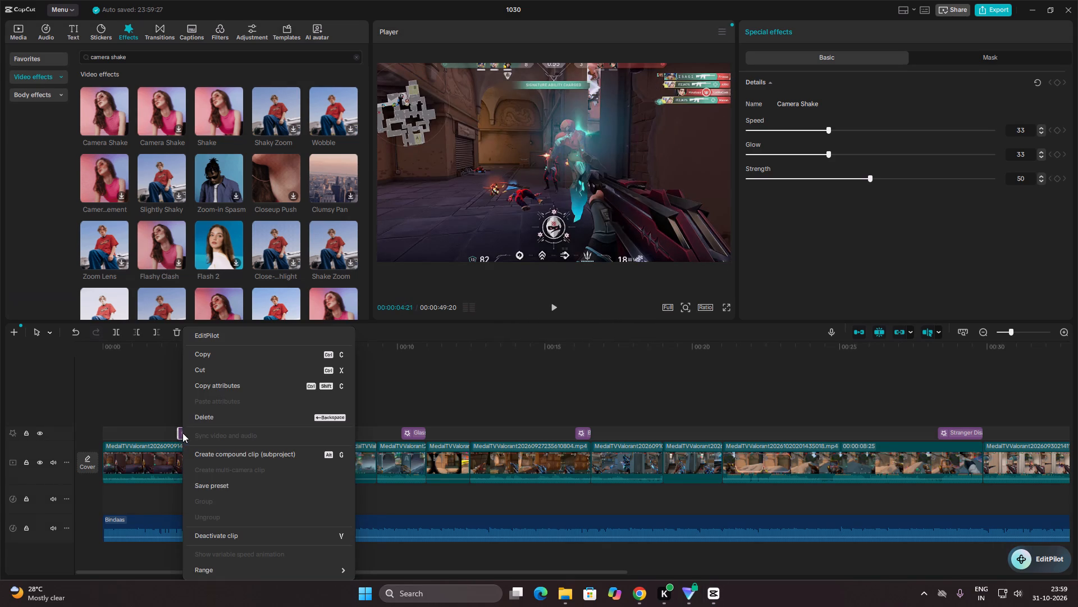
{"action": "left_click", "coordinate": [211, 354]}
{"action": "left_click", "coordinate": [240, 373]}
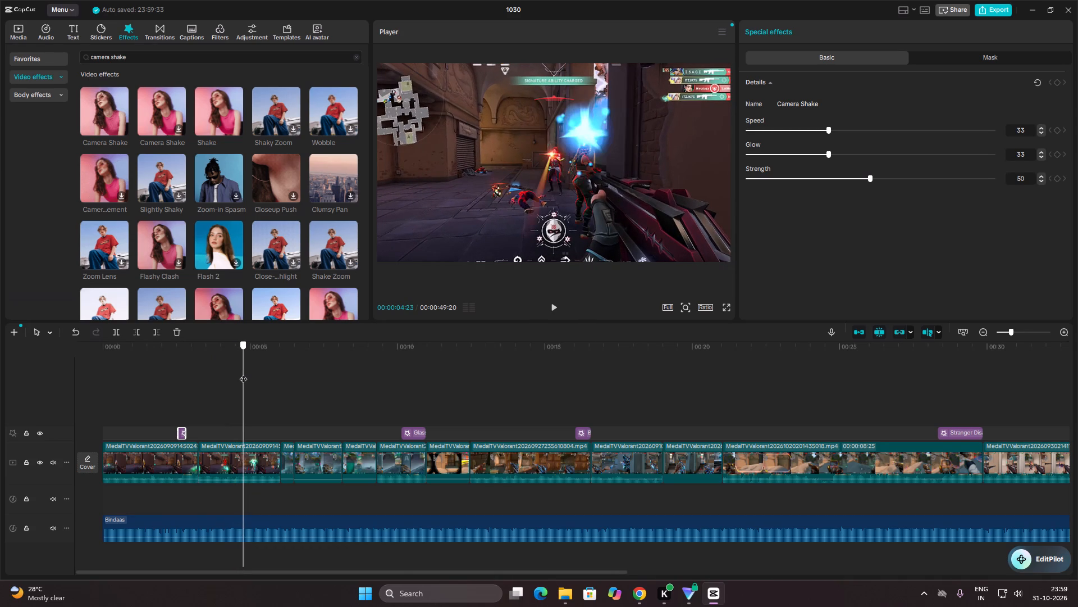
{"action": "key", "text": "ctrl+v"}
{"action": "key", "text": "space"}
{"action": "key", "text": "space"}
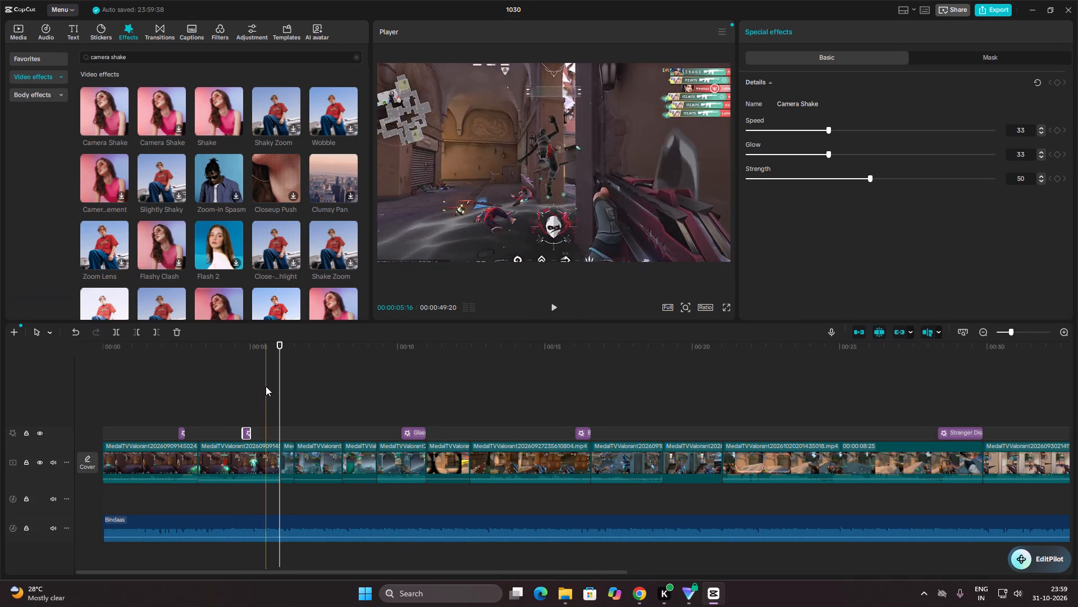
Paste another Camera Shake copy near the second clip's end at 00:00:05:11 and play through it.
{"action": "left_click_drag", "start_coordinate": [278, 386], "coordinate": [263, 387]}
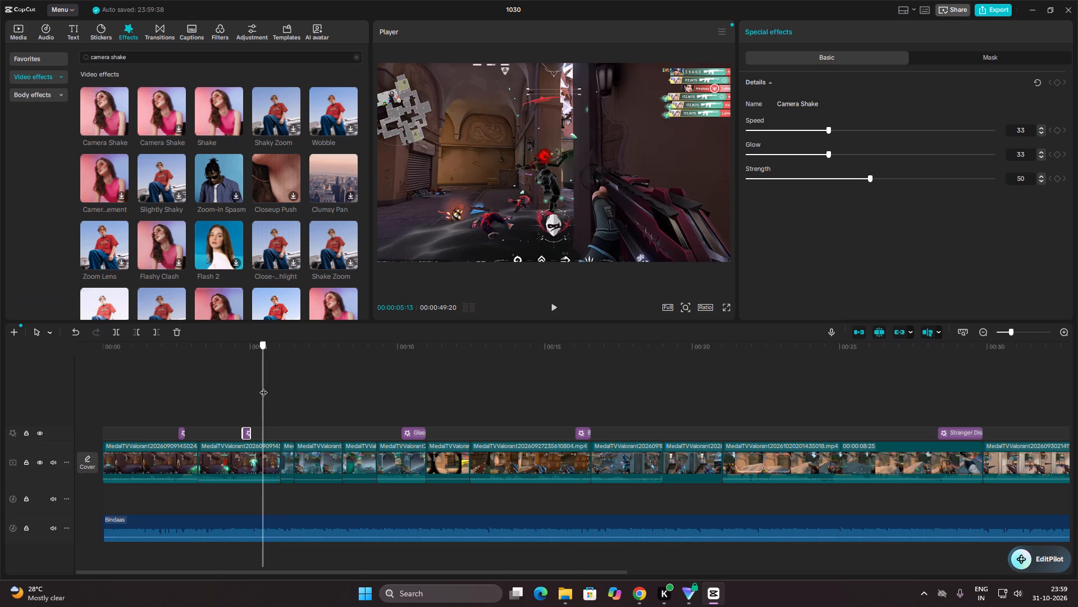
{"action": "left_click_drag", "start_coordinate": [263, 387], "coordinate": [261, 387]}
{"action": "key", "text": "ctrl+v"}
{"action": "left_click_drag", "start_coordinate": [261, 387], "coordinate": [253, 387]}
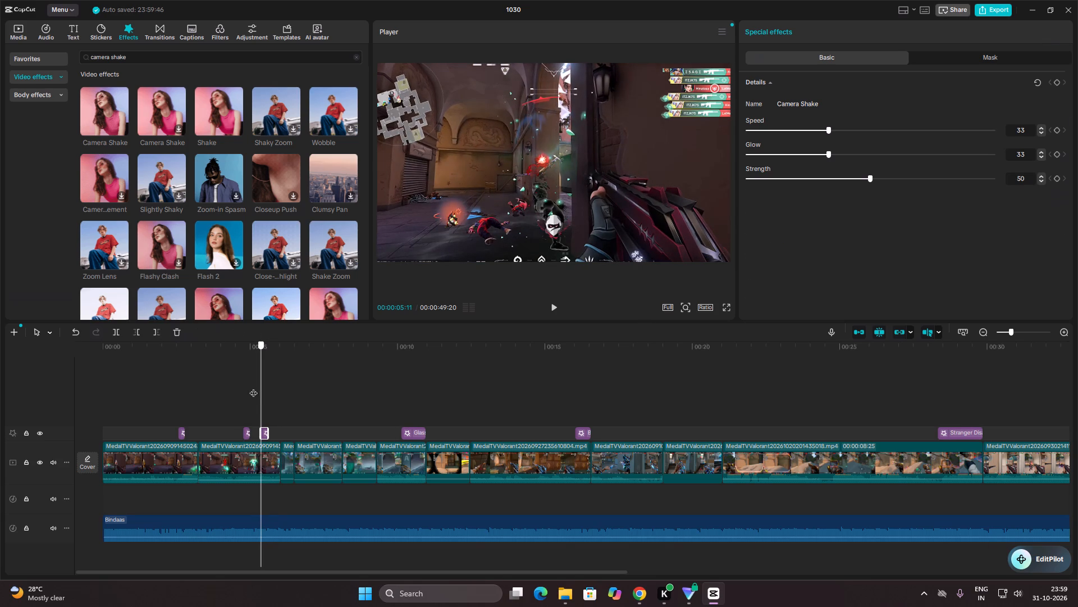
{"action": "left_click_drag", "start_coordinate": [253, 387], "coordinate": [230, 387]}
{"action": "key", "text": "space"}
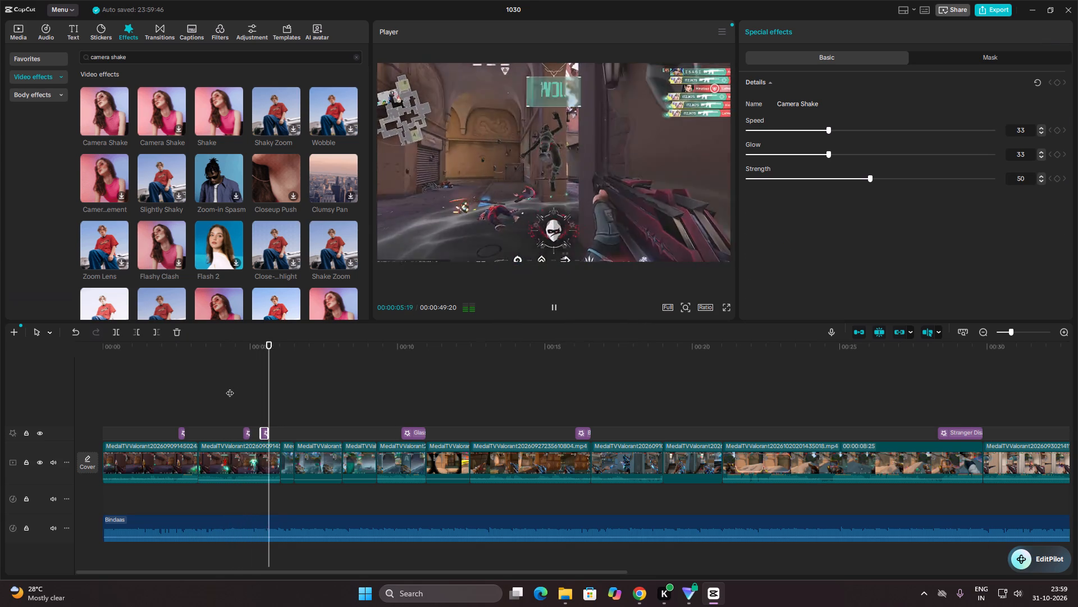
{"action": "key", "text": "space"}
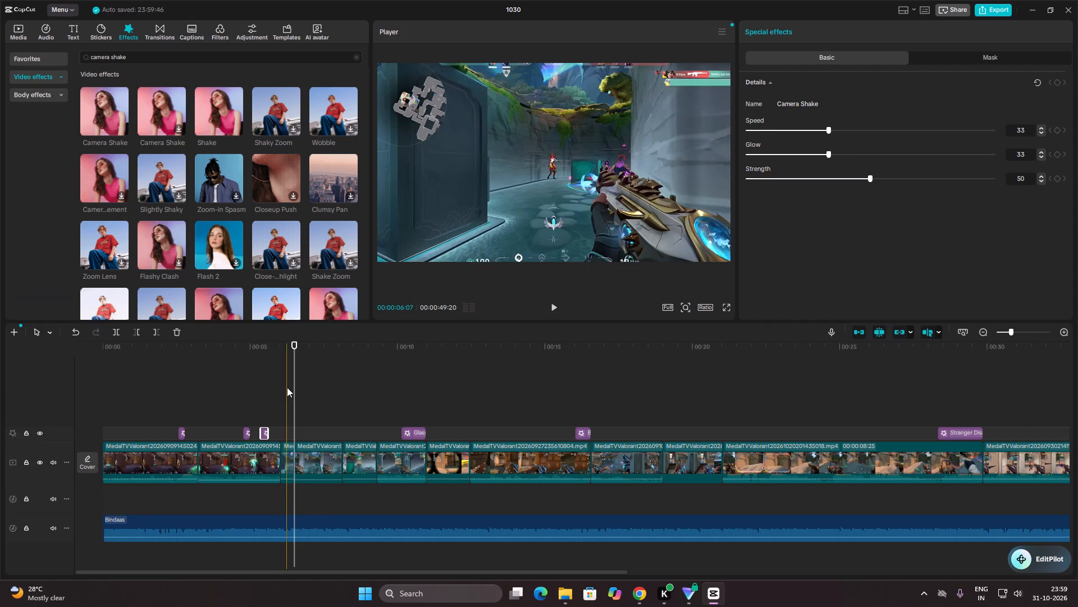
Paste a Camera Shake copy at 00:00:06:11, just before the fourth clip starts.
{"action": "left_click", "coordinate": [309, 445]}
{"action": "left_click", "coordinate": [291, 407]}
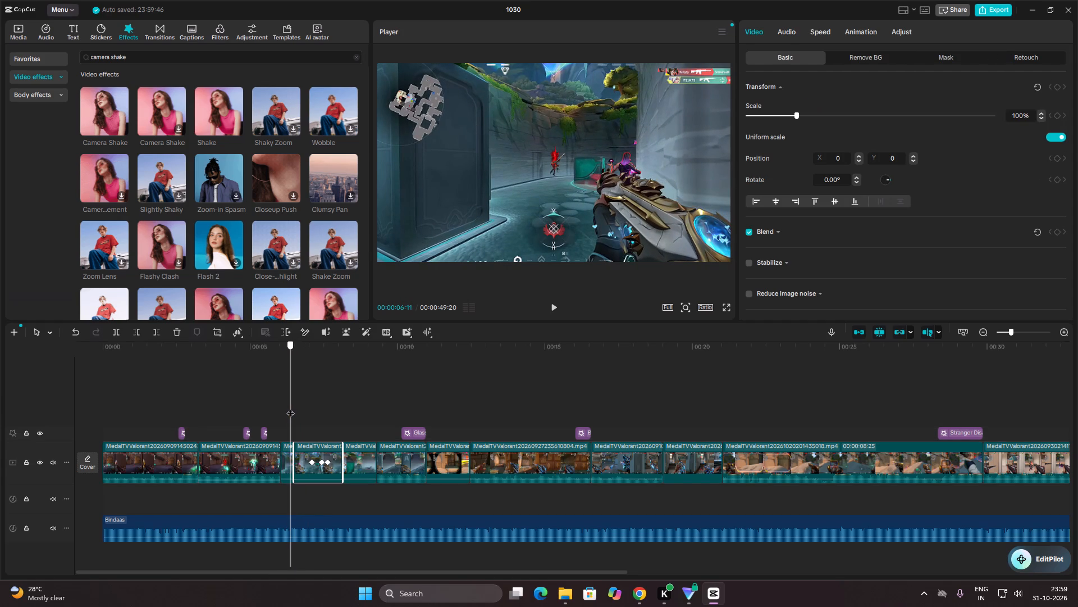
{"action": "key", "text": "ctrl+v"}
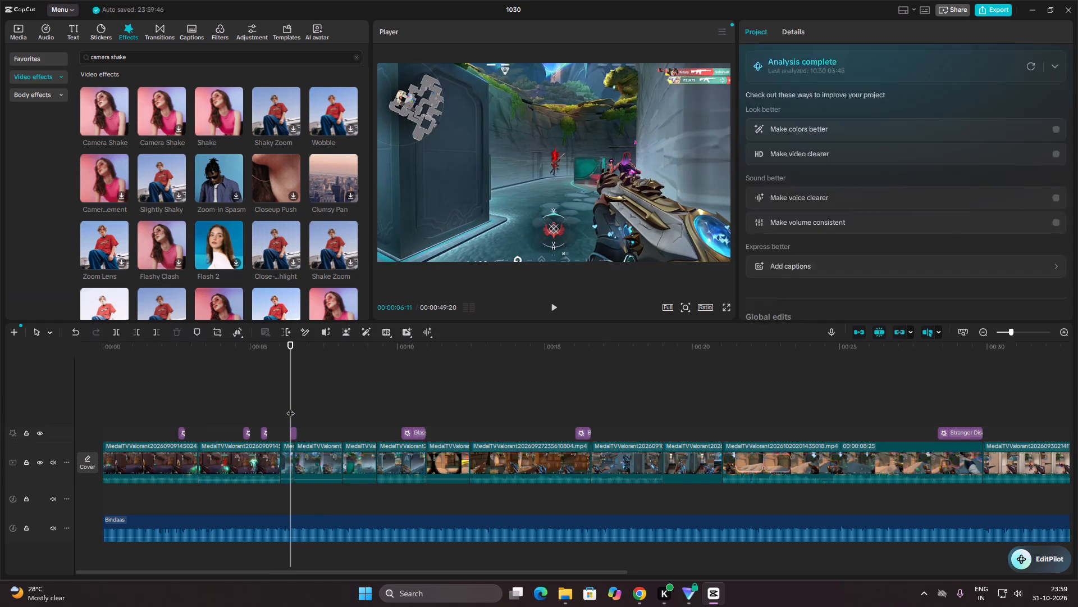
Paste a Camera Shake copy on the fourth clip's second shot at 00:00:07:16, then play from before these shakes to the next shot.
{"action": "left_click_drag", "start_coordinate": [290, 404], "coordinate": [302, 407]}
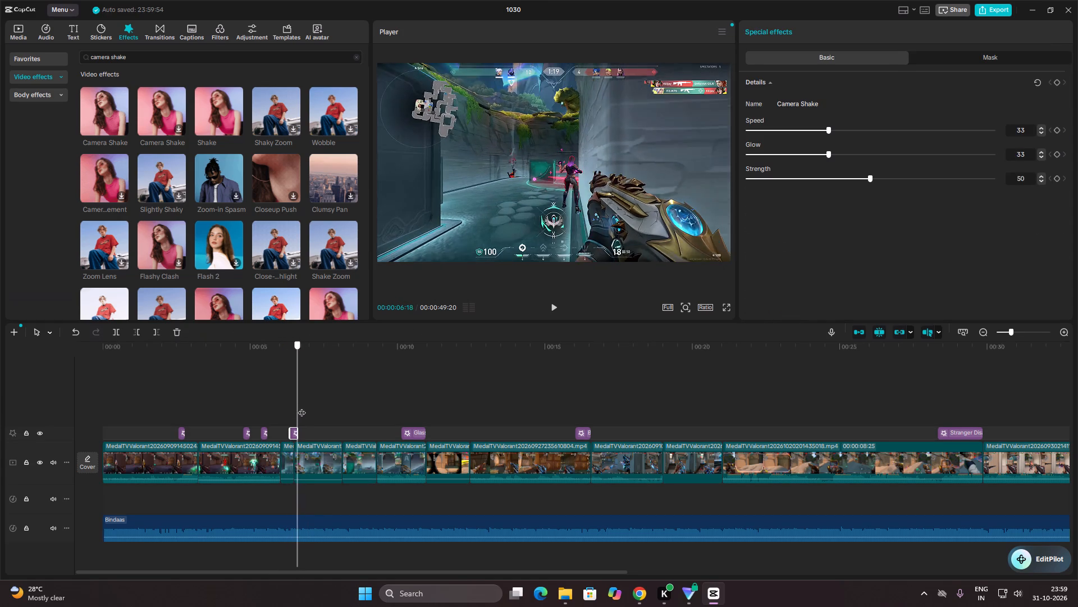
{"action": "left_click_drag", "start_coordinate": [302, 407], "coordinate": [308, 408]}
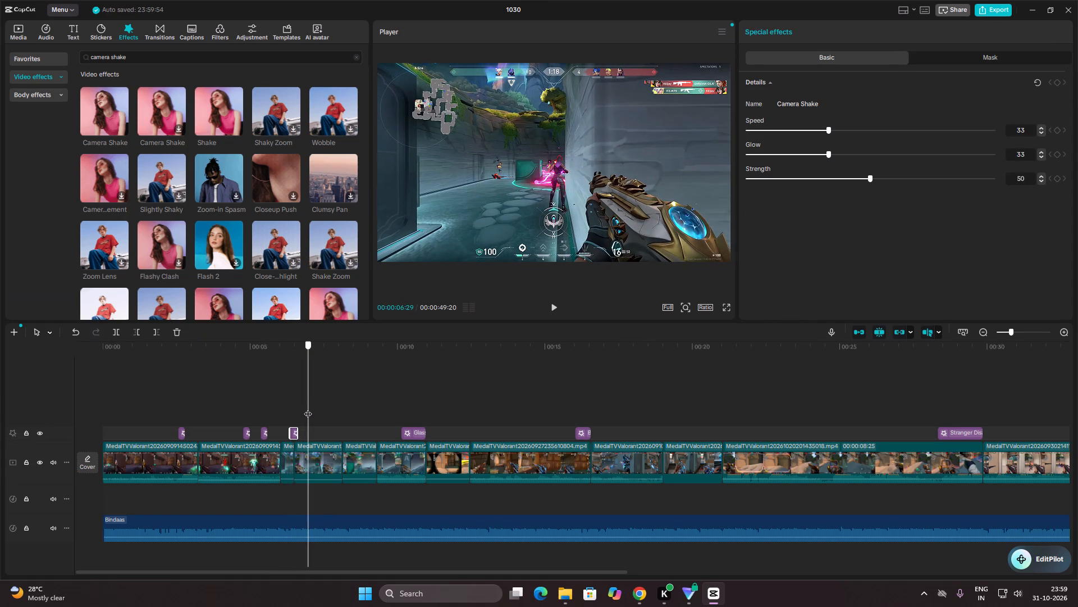
{"action": "left_click_drag", "start_coordinate": [308, 408], "coordinate": [313, 409]}
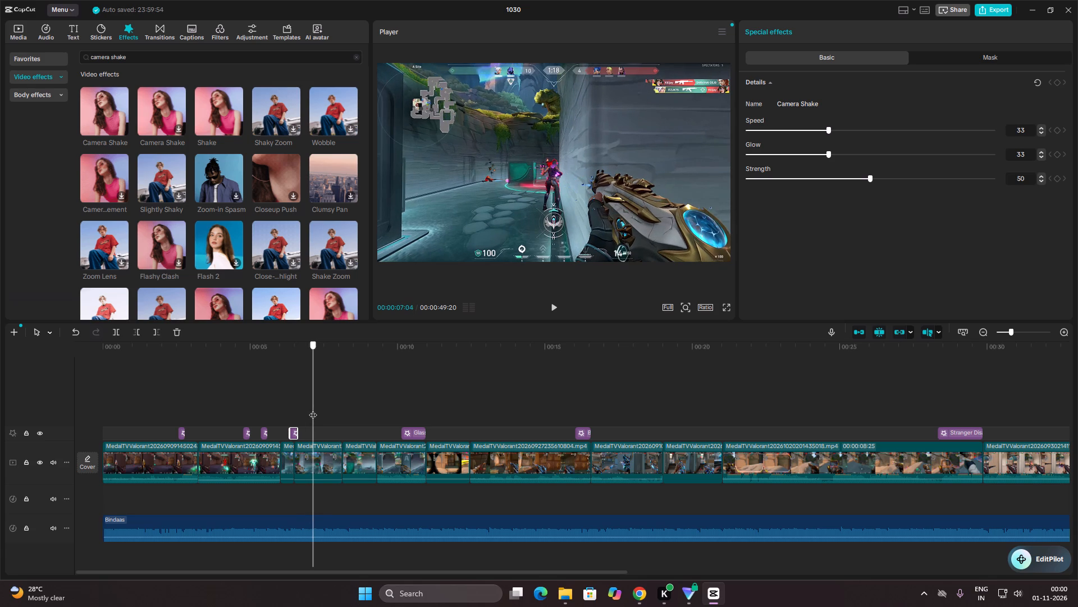
{"action": "left_click_drag", "start_coordinate": [313, 409], "coordinate": [315, 410]}
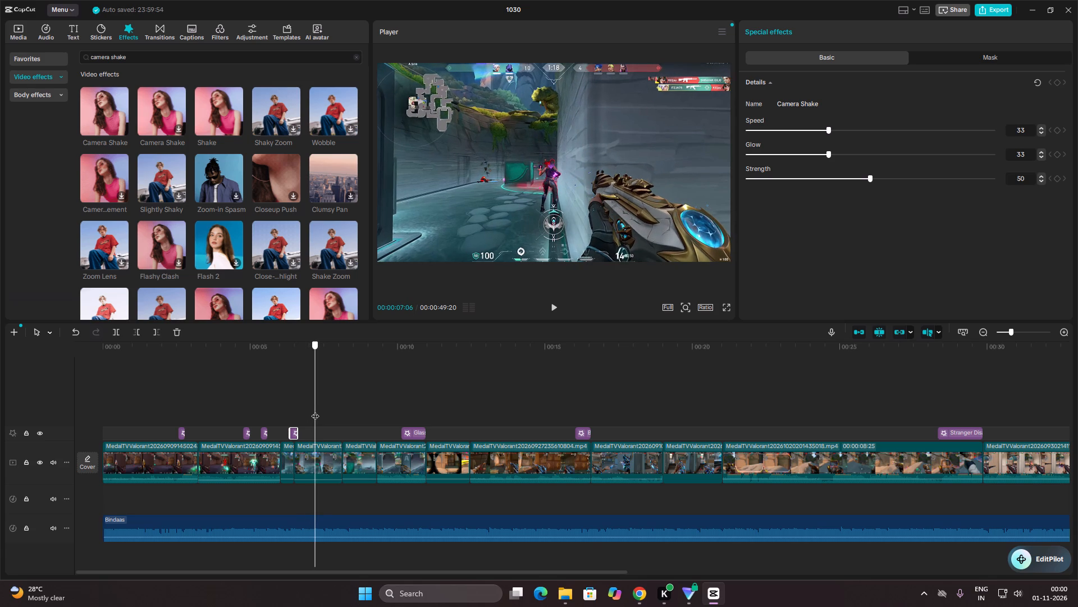
{"action": "left_click_drag", "start_coordinate": [315, 410], "coordinate": [319, 410]}
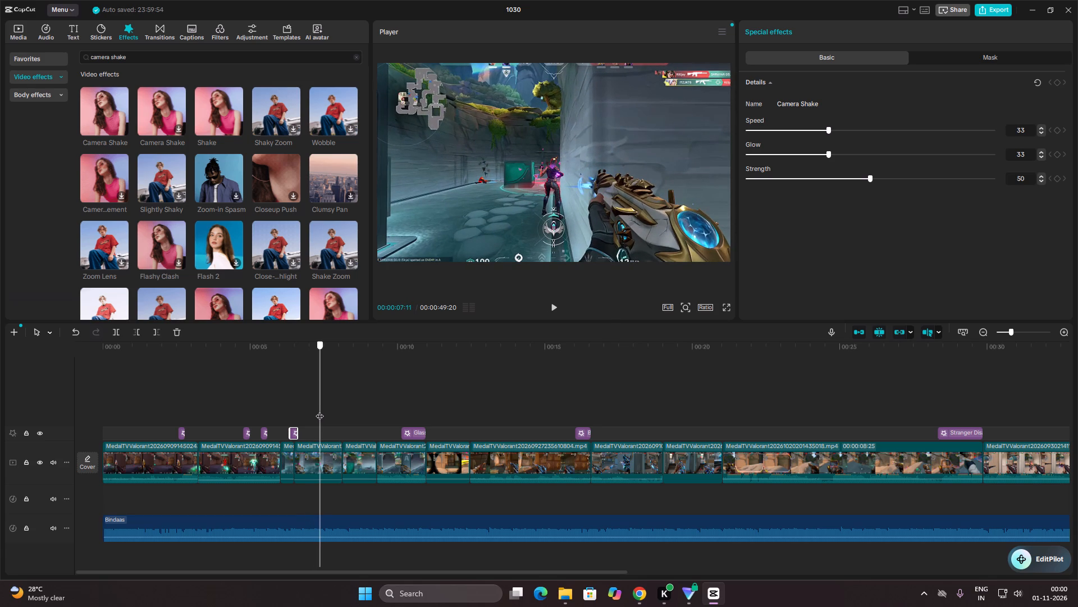
{"action": "left_click_drag", "start_coordinate": [319, 410], "coordinate": [325, 410]}
{"action": "key", "text": "ctrl+v"}
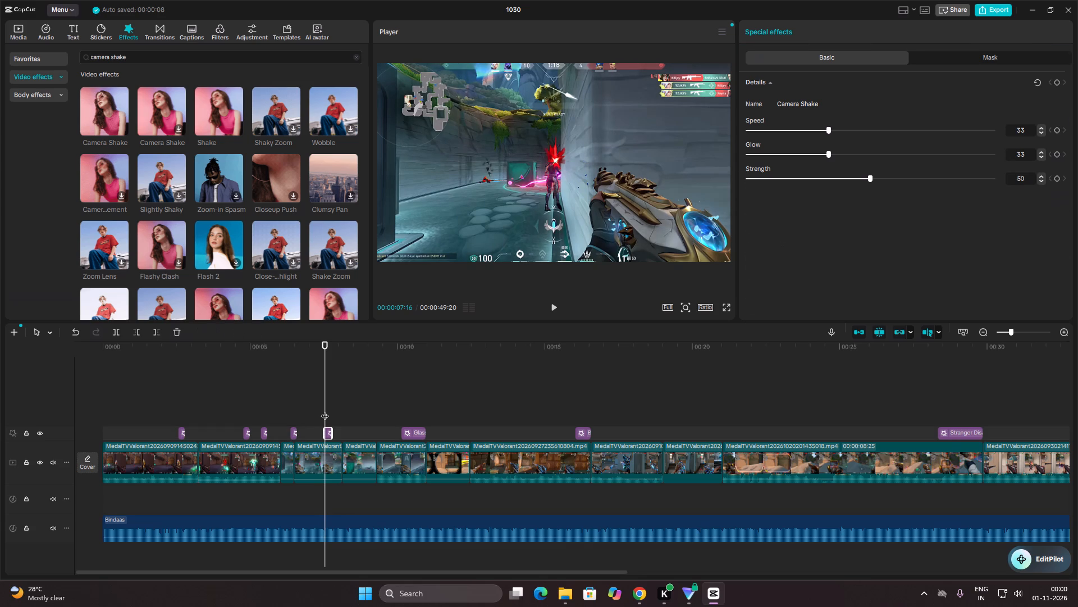
{"action": "left_click_drag", "start_coordinate": [325, 410], "coordinate": [284, 411]}
{"action": "key", "text": "space"}
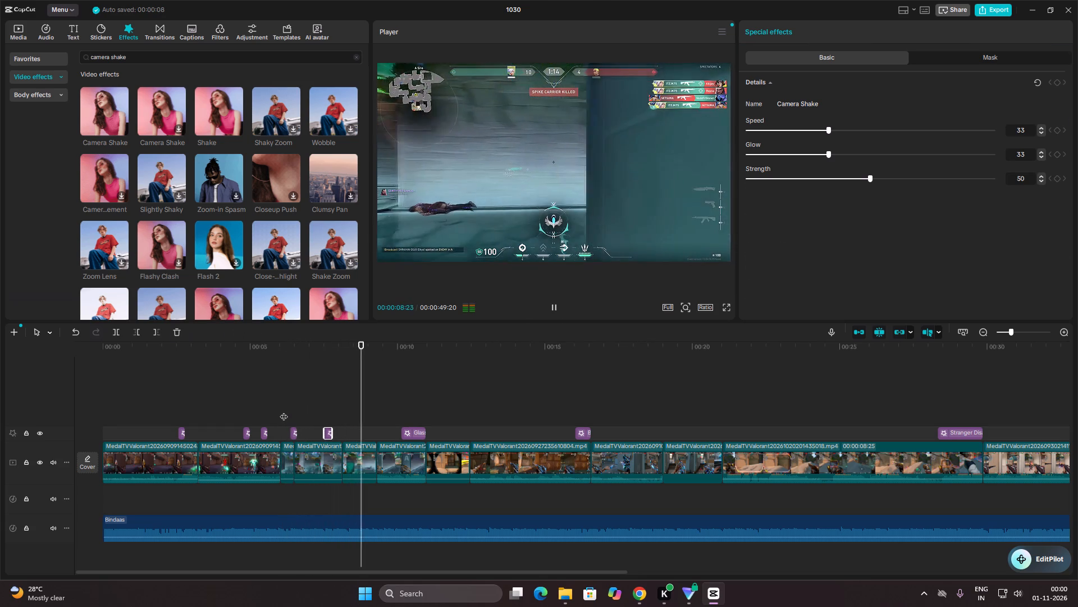
{"action": "key", "text": "space"}
{"action": "key", "text": "space"}
{"action": "key", "text": "space"}
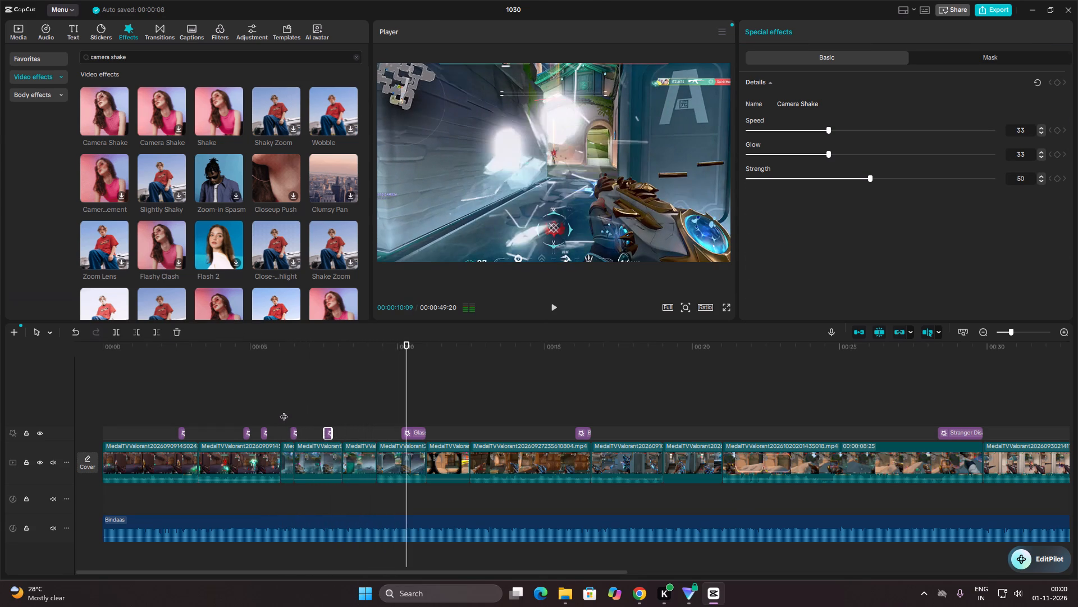
Paste a Camera Shake copy at 00:00:10:04, above the start of the existing glass effect, and play through it.
{"action": "left_click_drag", "start_coordinate": [408, 413], "coordinate": [401, 412]}
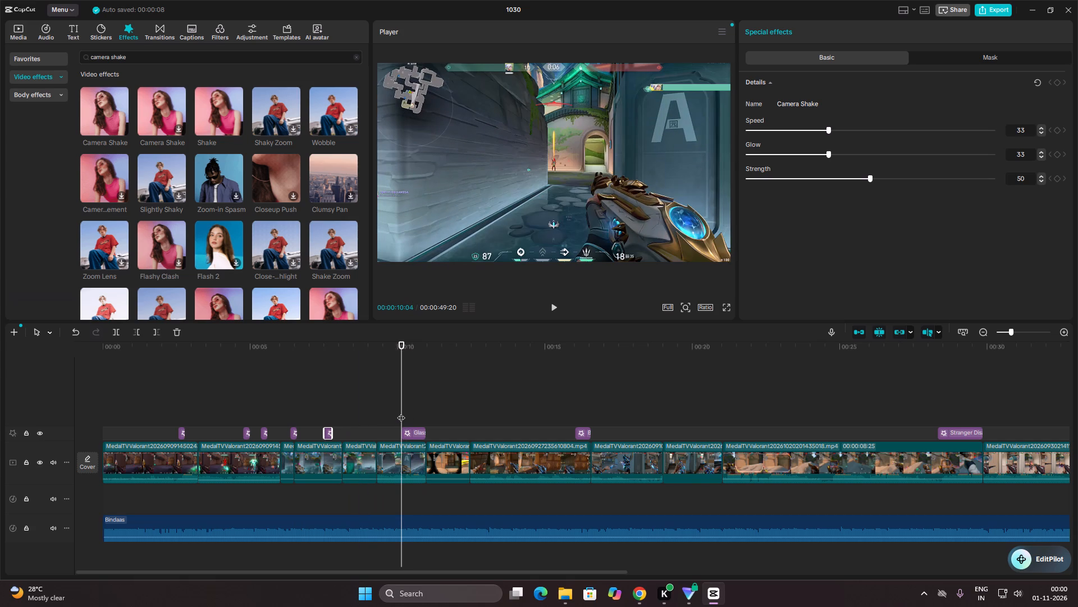
{"action": "key", "text": "ctrl+v"}
{"action": "left_click_drag", "start_coordinate": [400, 397], "coordinate": [394, 397]}
{"action": "key", "text": "space"}
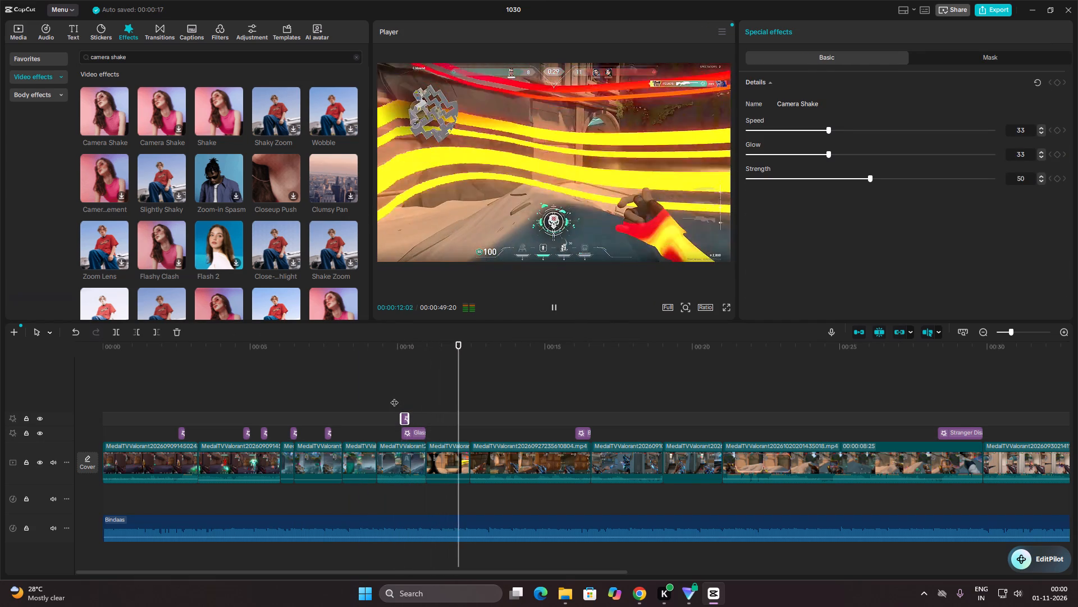
{"action": "key", "text": "space"}
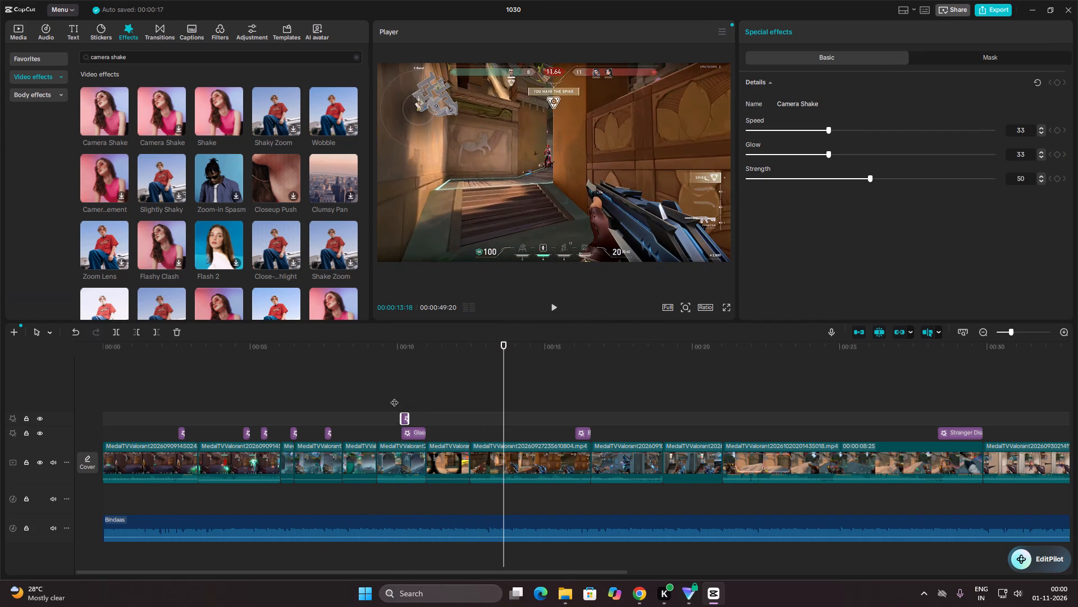
Play ahead to the next clip's first shot zoom and paste a Camera Shake copy there at 00:00:14:09.
{"action": "key", "text": "space"}
{"action": "key", "text": "space"}
{"action": "key", "text": "space"}
{"action": "key", "text": "space"}
{"action": "key", "text": "space"}
{"action": "key", "text": "space"}
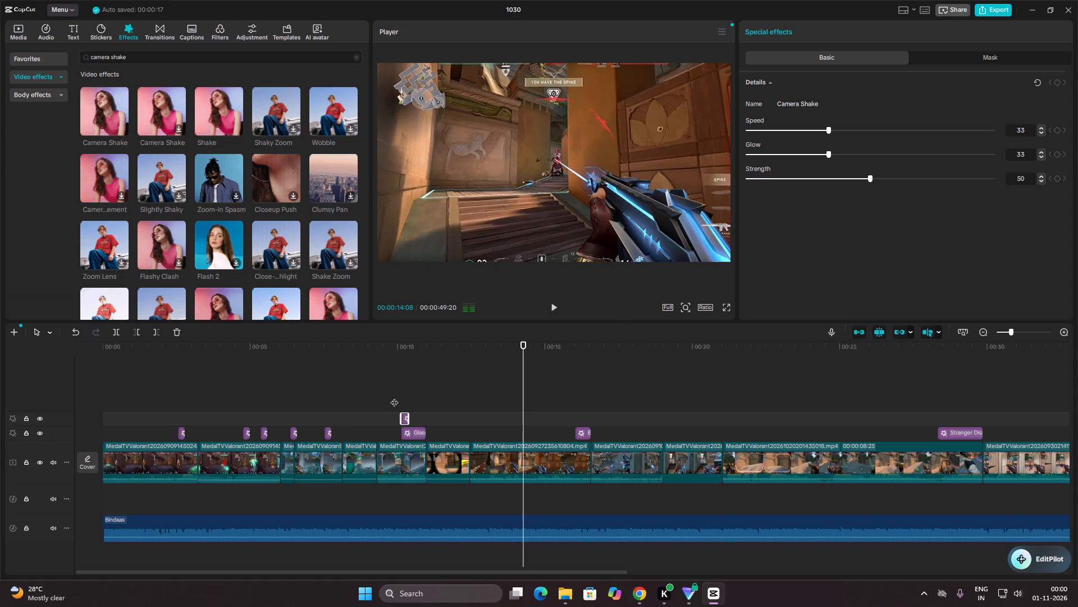
{"action": "key", "text": "space"}
{"action": "key", "text": "space"}
{"action": "left_click", "coordinate": [500, 470]}
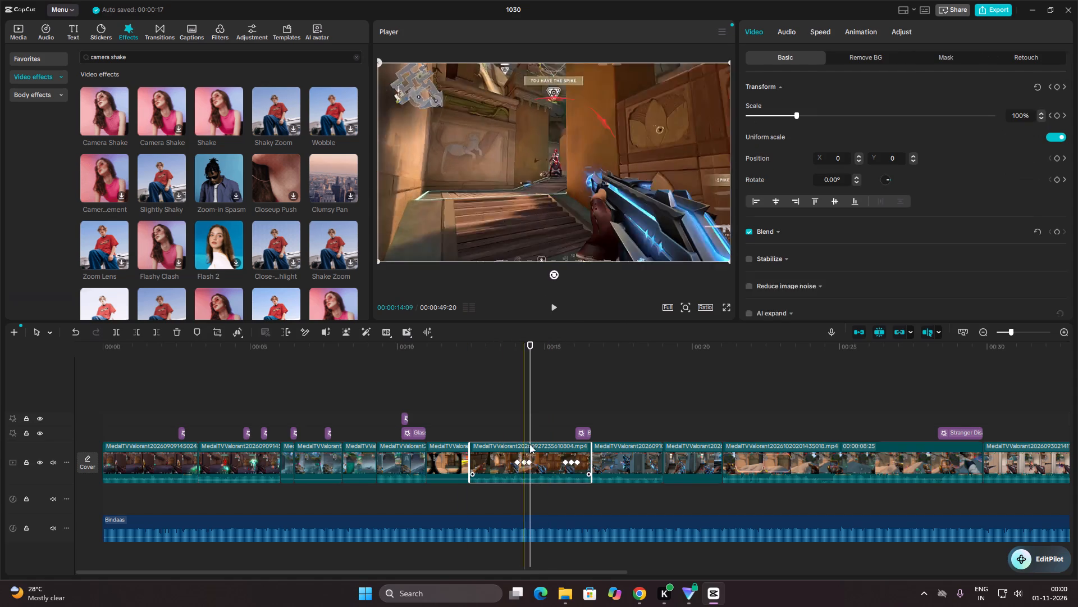
{"action": "left_click", "coordinate": [528, 422]}
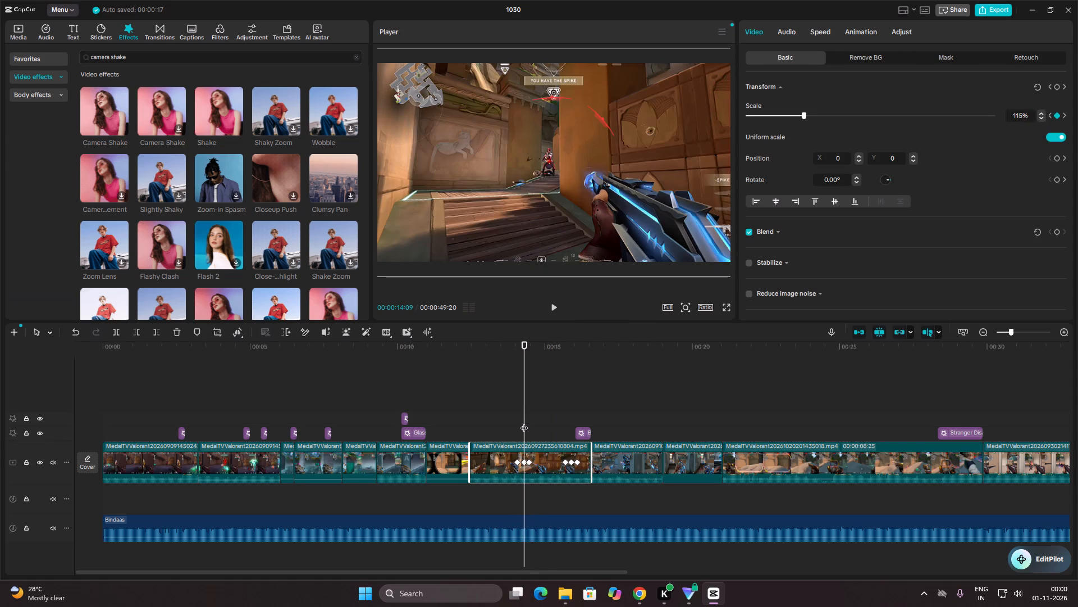
{"action": "key", "text": "ctrl+v"}
Paste a Camera Shake copy at 00:00:16:01, above the start of the existing effect there, and play through both new shakes.
{"action": "left_click_drag", "start_coordinate": [524, 409], "coordinate": [537, 411]}
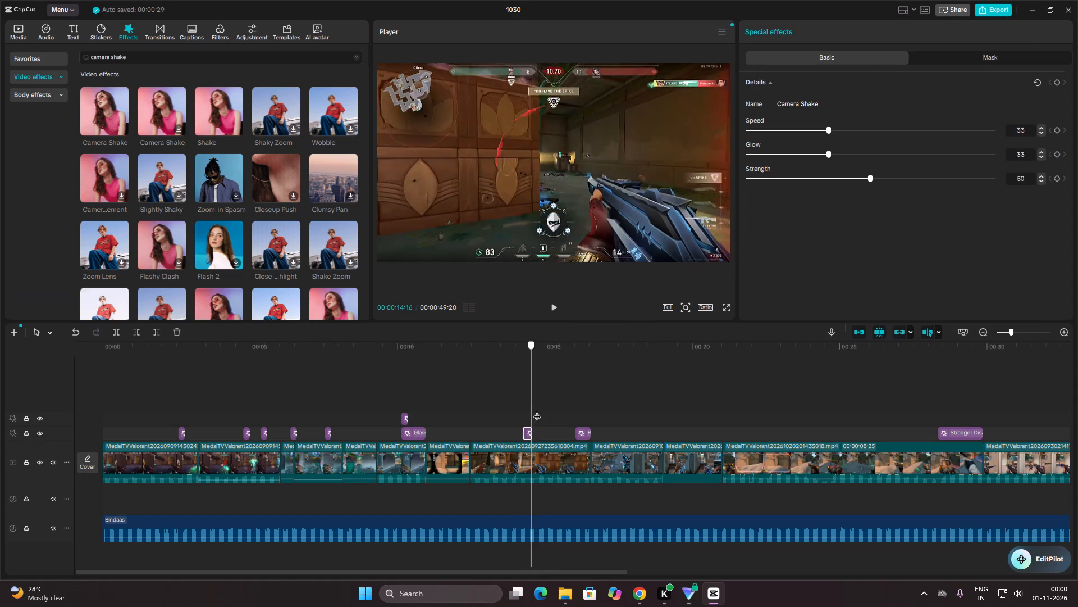
{"action": "left_click_drag", "start_coordinate": [537, 411], "coordinate": [574, 418]}
{"action": "key", "text": "ctrl+v"}
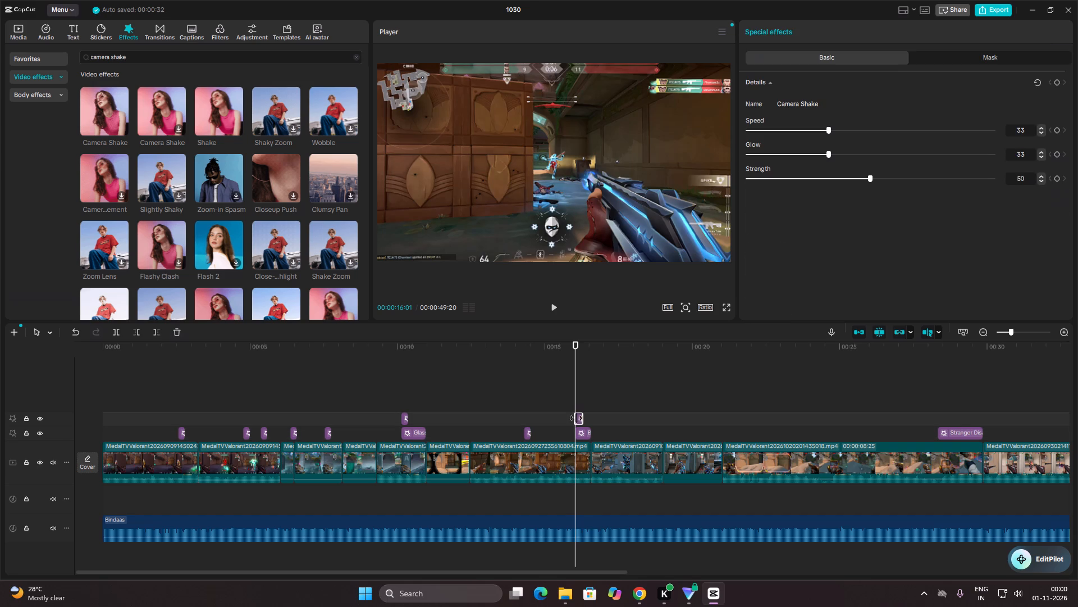
{"action": "left_click_drag", "start_coordinate": [575, 401], "coordinate": [516, 403]}
{"action": "key", "text": "space"}
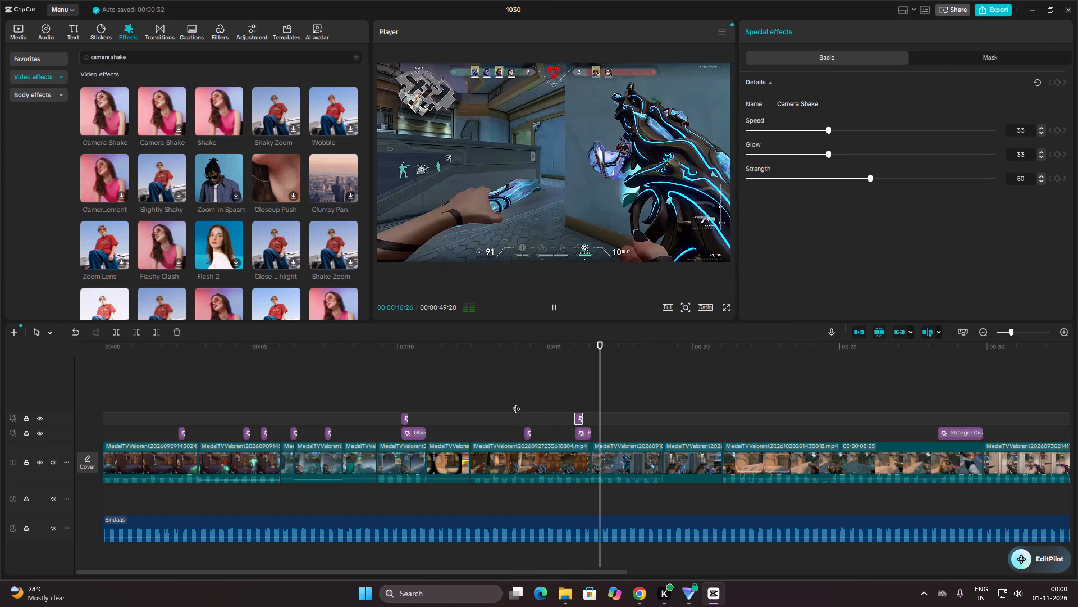
{"action": "key", "text": "space"}
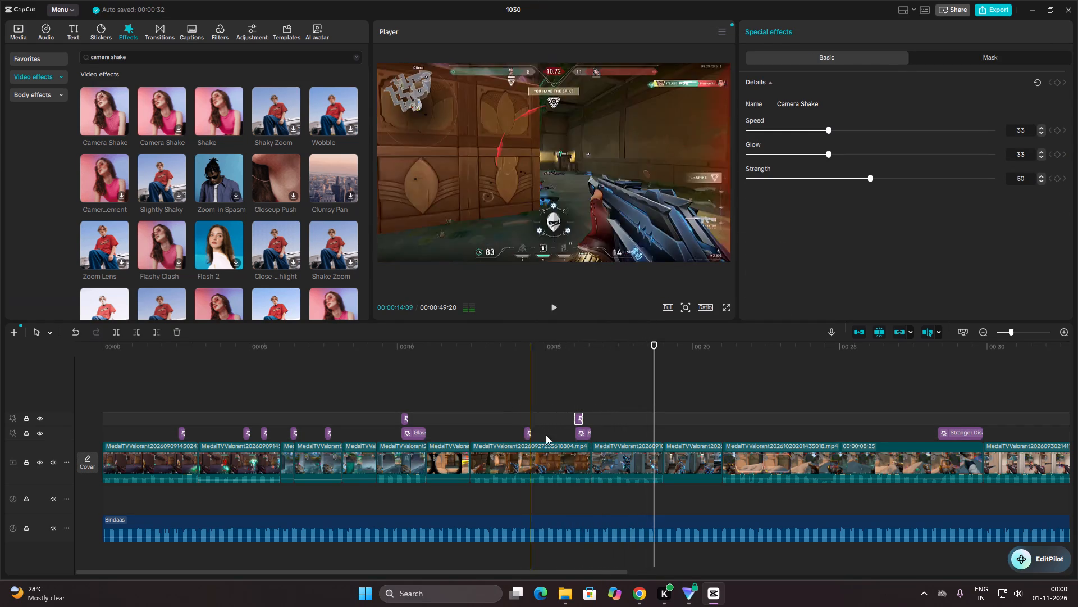
Paste a Camera Shake copy at 00:00:19:04, just after the cut to the next shot, and play through it.
{"action": "left_click", "coordinate": [615, 463]}
{"action": "left_click_drag", "start_coordinate": [653, 407], "coordinate": [660, 407]}
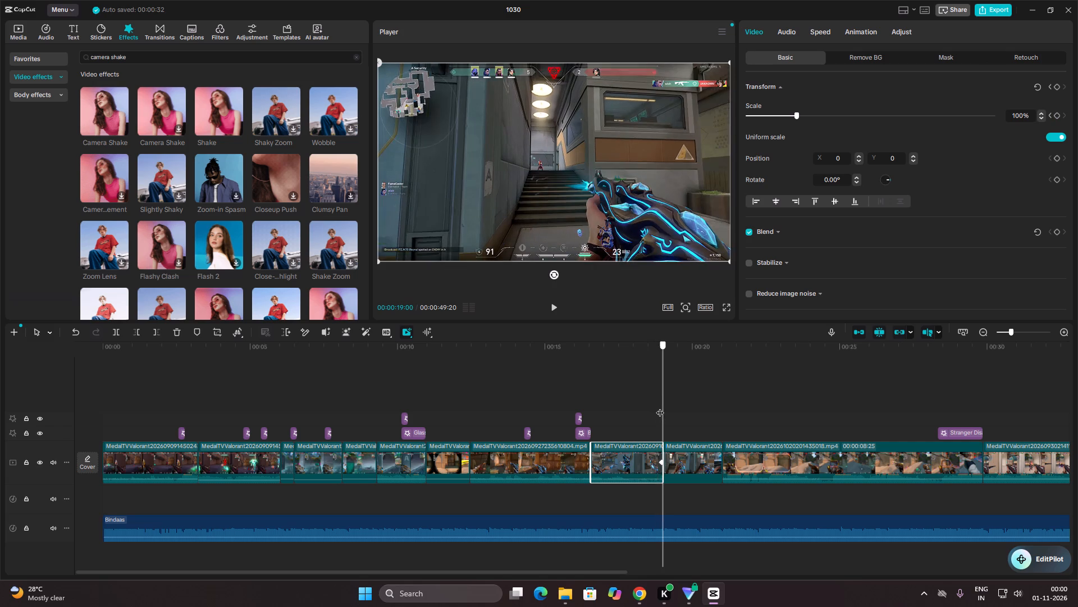
{"action": "left_click_drag", "start_coordinate": [660, 407], "coordinate": [660, 407]}
{"action": "key", "text": "space"}
{"action": "key", "text": "space"}
{"action": "key", "text": "space"}
{"action": "key", "text": "space"}
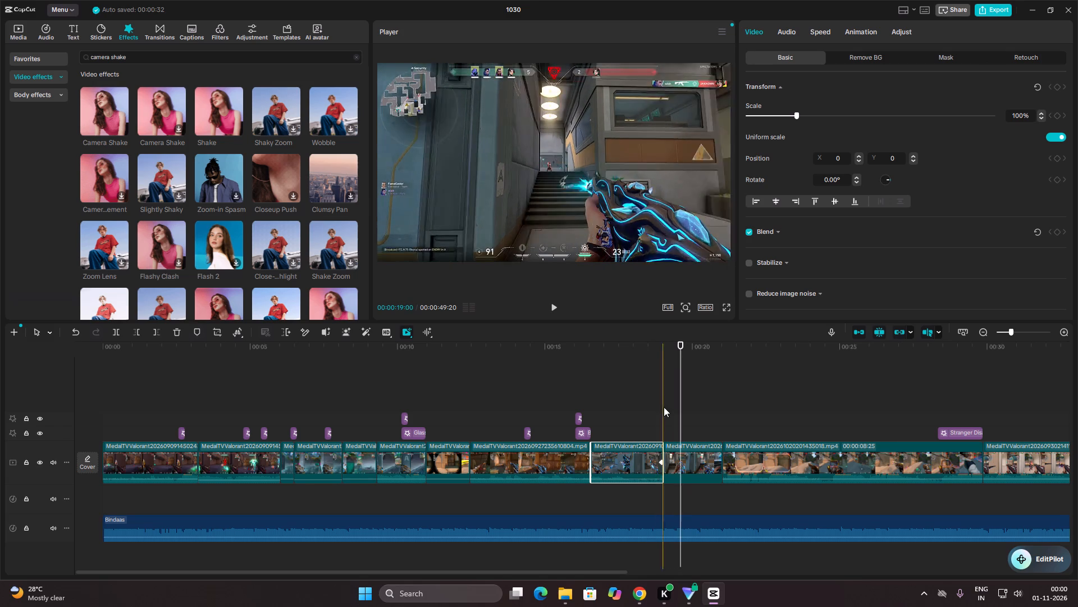
{"action": "left_click_drag", "start_coordinate": [677, 409], "coordinate": [668, 409]}
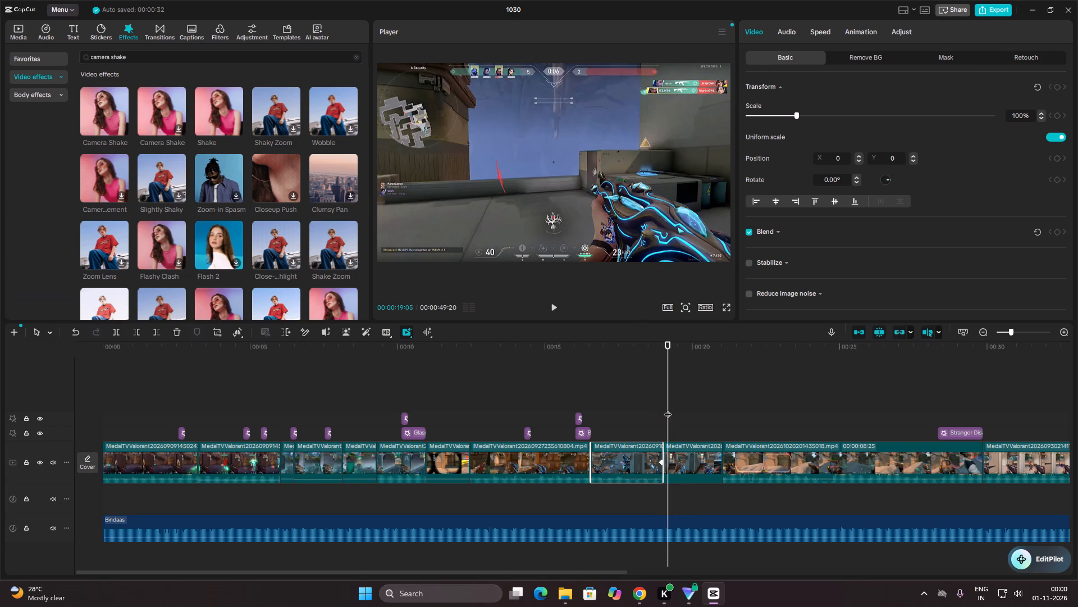
{"action": "left_click", "coordinate": [668, 409]}
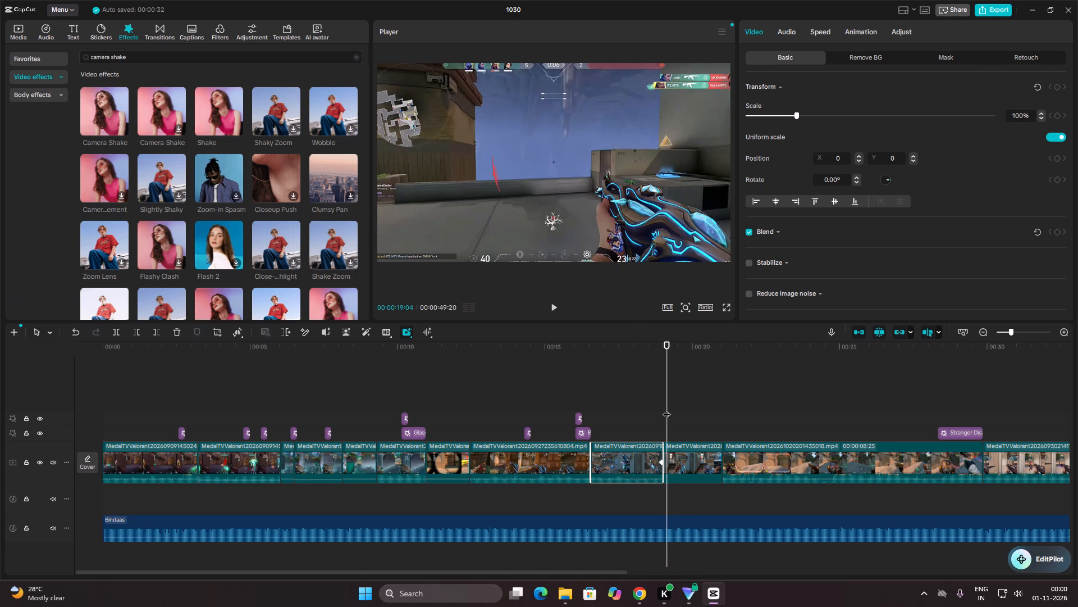
{"action": "key", "text": "ctrl+v"}
{"action": "left_click_drag", "start_coordinate": [666, 408], "coordinate": [655, 406]}
{"action": "key", "text": "space"}
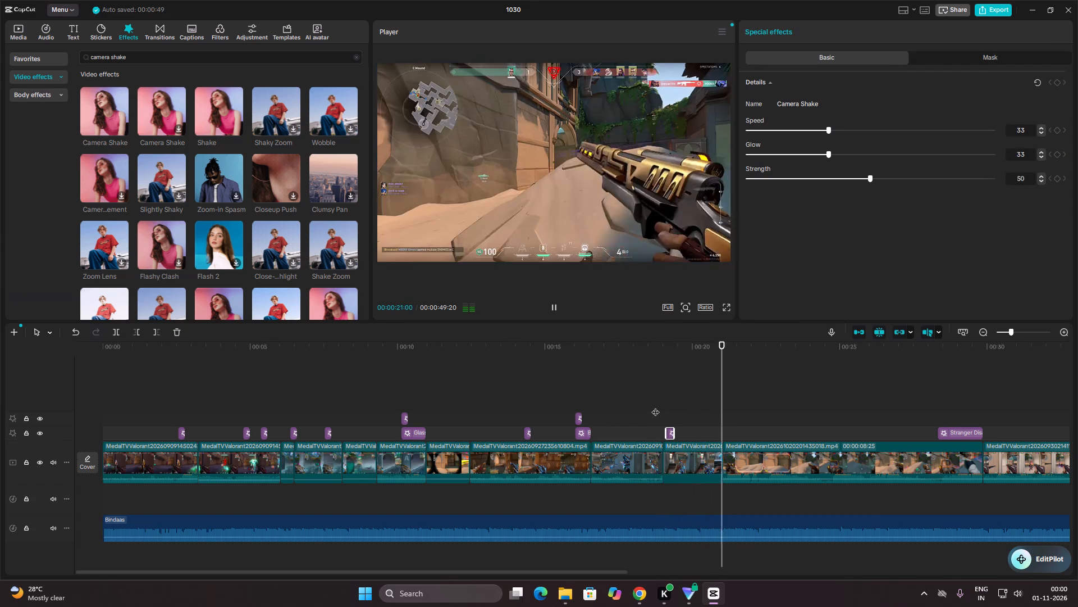
Paste a Camera Shake copy on the long sniper clip's first shot zoom at about 00:00:22:20, and play through it.
{"action": "key", "text": "space"}
{"action": "key", "text": "space"}
{"action": "key", "text": "space"}
{"action": "left_click", "coordinate": [779, 479]}
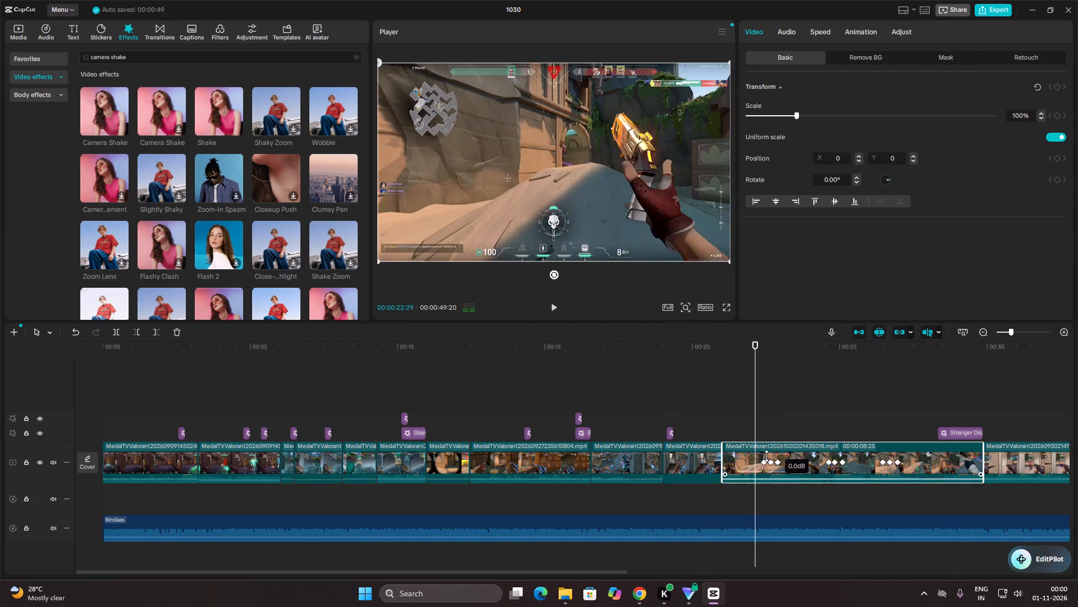
{"action": "left_click_drag", "start_coordinate": [756, 400], "coordinate": [769, 403]}
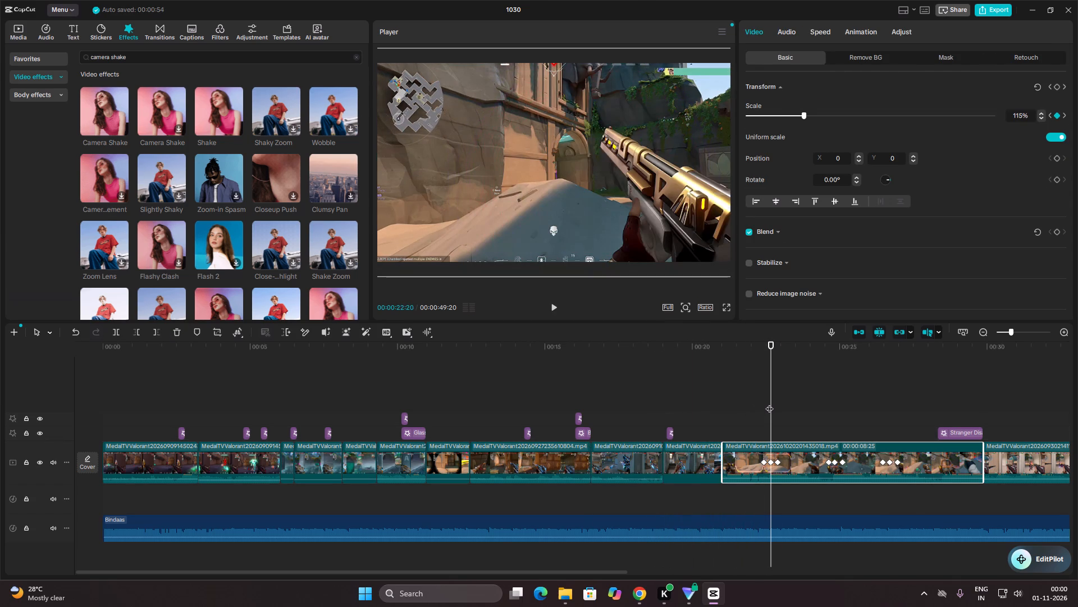
{"action": "key", "text": "ctrl+v"}
{"action": "left_click_drag", "start_coordinate": [771, 398], "coordinate": [765, 397]}
{"action": "key", "text": "space"}
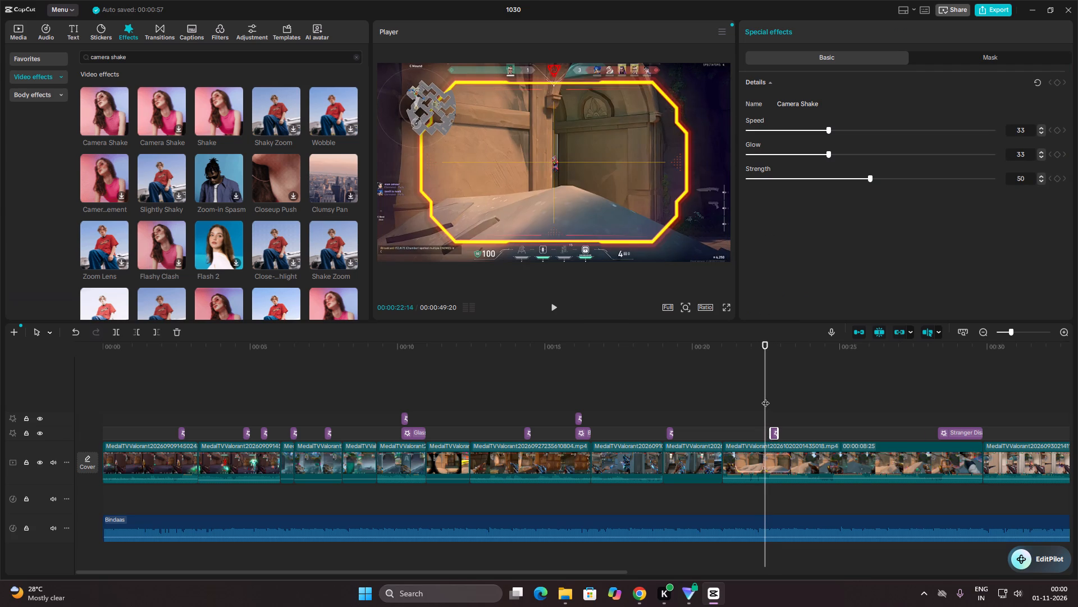
{"action": "key", "text": "space"}
Paste a Camera Shake copy on the sniper clip's second shot zoom, just before 00:00:25.
{"action": "left_click", "coordinate": [829, 455]}
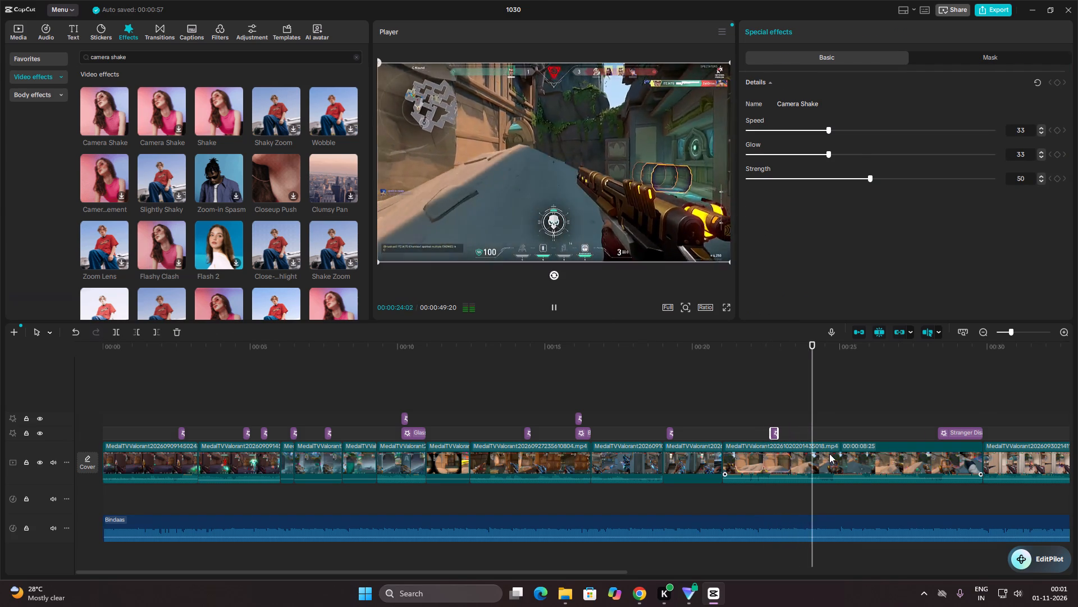
{"action": "key", "text": "space"}
{"action": "left_click_drag", "start_coordinate": [825, 404], "coordinate": [833, 405]}
{"action": "key", "text": "ctrl+v"}
Paste a Camera Shake copy on the sniper clip's third shot zoom, at about 00:00:26:25.
{"action": "left_click_drag", "start_coordinate": [834, 403], "coordinate": [919, 415]}
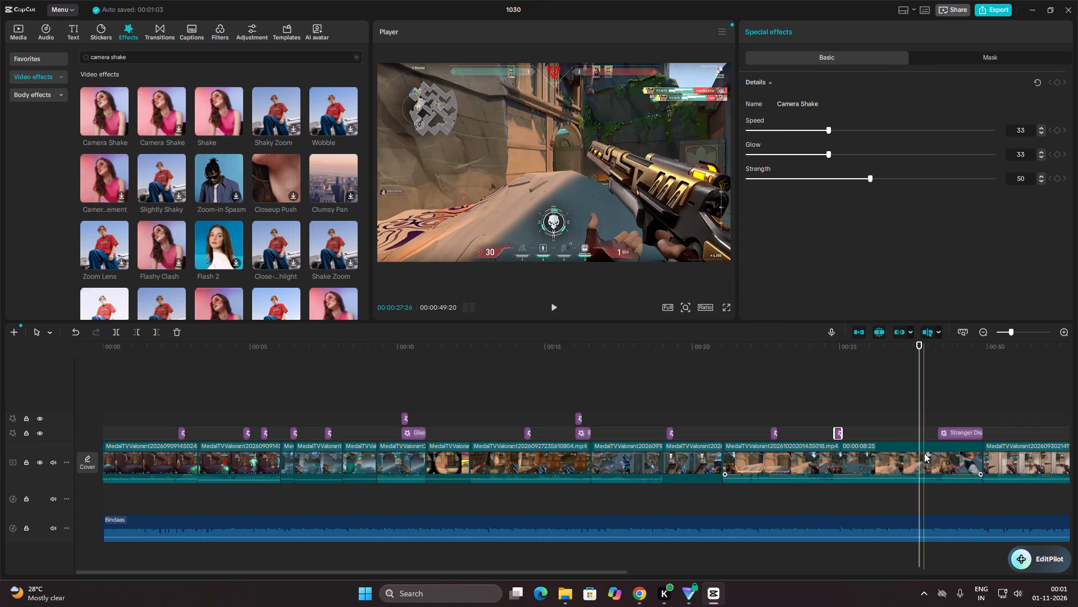
{"action": "left_click", "coordinate": [924, 453]}
{"action": "left_click_drag", "start_coordinate": [918, 400], "coordinate": [893, 403]}
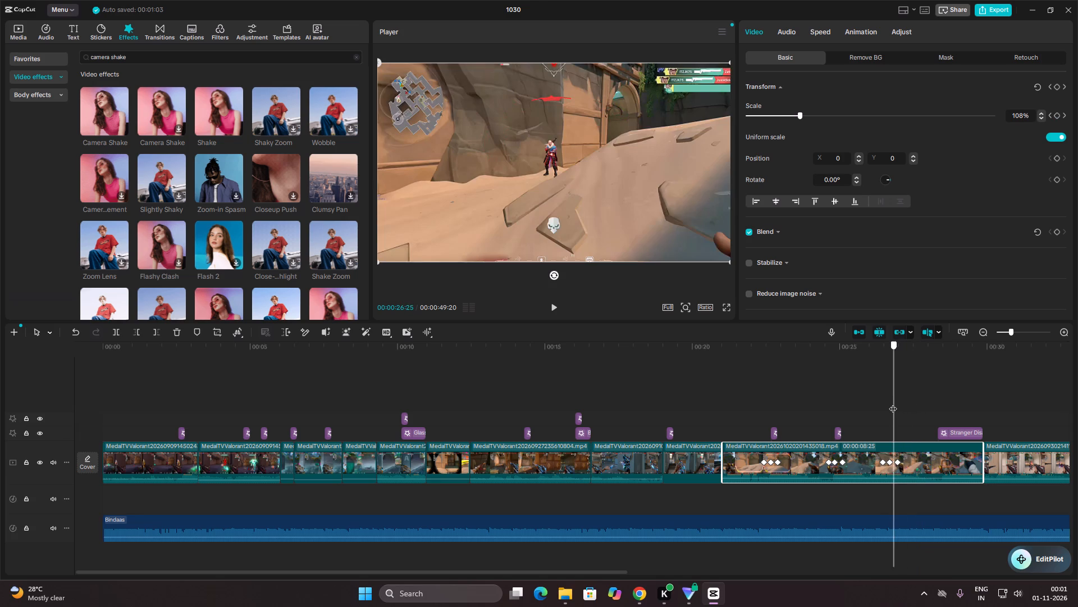
{"action": "left_click_drag", "start_coordinate": [893, 403], "coordinate": [890, 404]}
{"action": "key", "text": "ctrl+v"}
Paste a Camera Shake copy on the following clip's first shot zoom, at about 00:00:31:04.
{"action": "left_click_drag", "start_coordinate": [890, 404], "coordinate": [1012, 426]}
{"action": "left_click", "coordinate": [997, 456]}
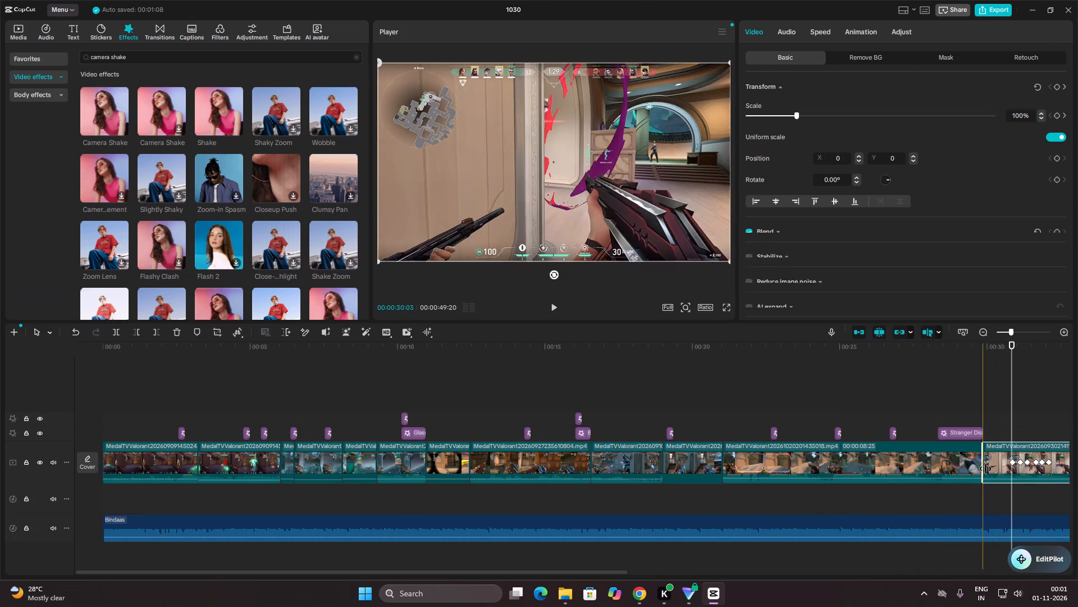
{"action": "left_click_drag", "start_coordinate": [455, 569], "coordinate": [541, 570]}
{"action": "left_click_drag", "start_coordinate": [533, 574], "coordinate": [629, 575]}
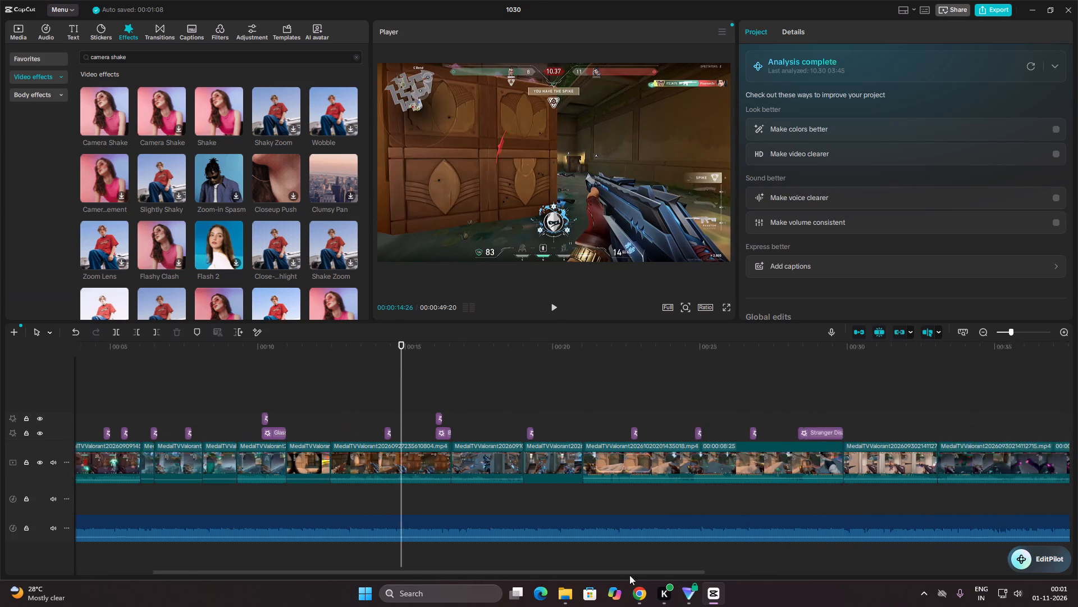
{"action": "left_click_drag", "start_coordinate": [629, 575], "coordinate": [698, 577]}
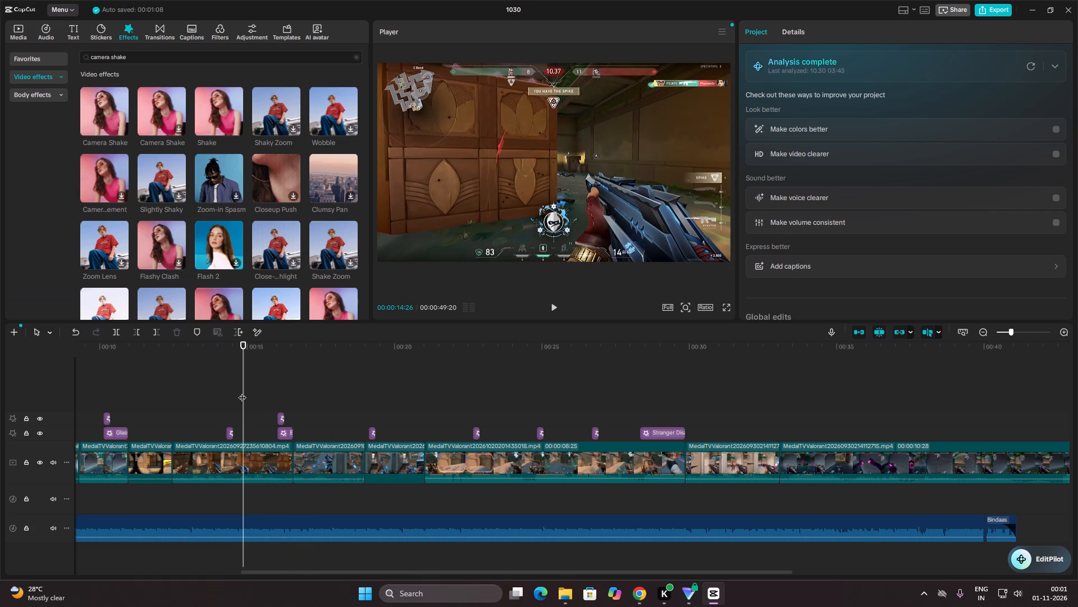
{"action": "left_click_drag", "start_coordinate": [242, 389], "coordinate": [744, 448]}
{"action": "left_click", "coordinate": [744, 465]}
{"action": "left_click_drag", "start_coordinate": [744, 404], "coordinate": [725, 409]}
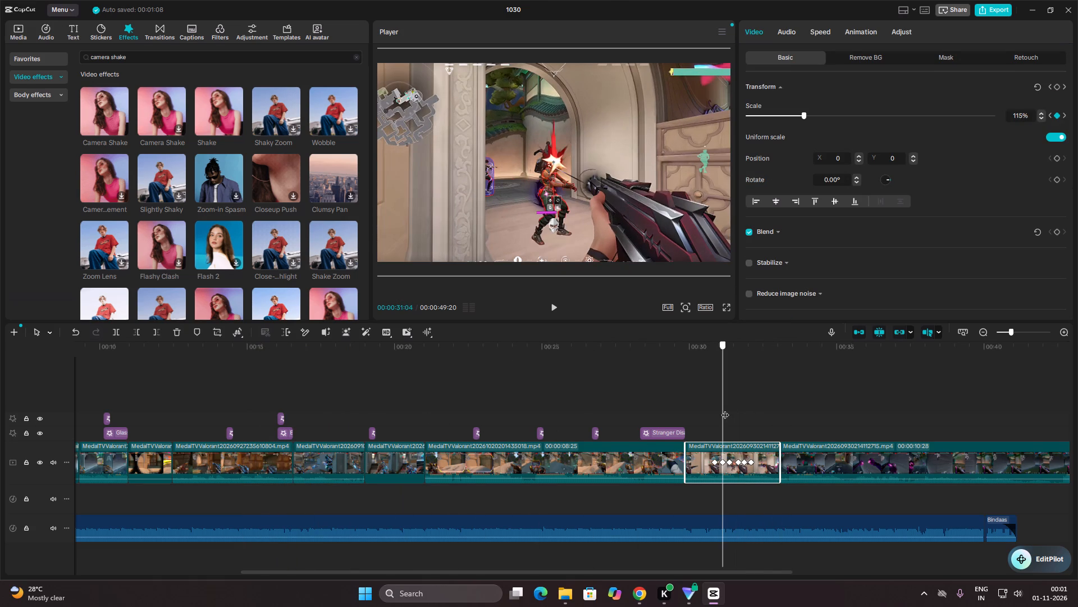
{"action": "left_click_drag", "start_coordinate": [725, 409], "coordinate": [730, 411]}
{"action": "key", "text": "ctrl+v"}
Paste a Camera Shake copy on the same clip's second shot zoom at 00:00:31:26, then return the playhead to the timeline start.
{"action": "left_click", "coordinate": [746, 460]}
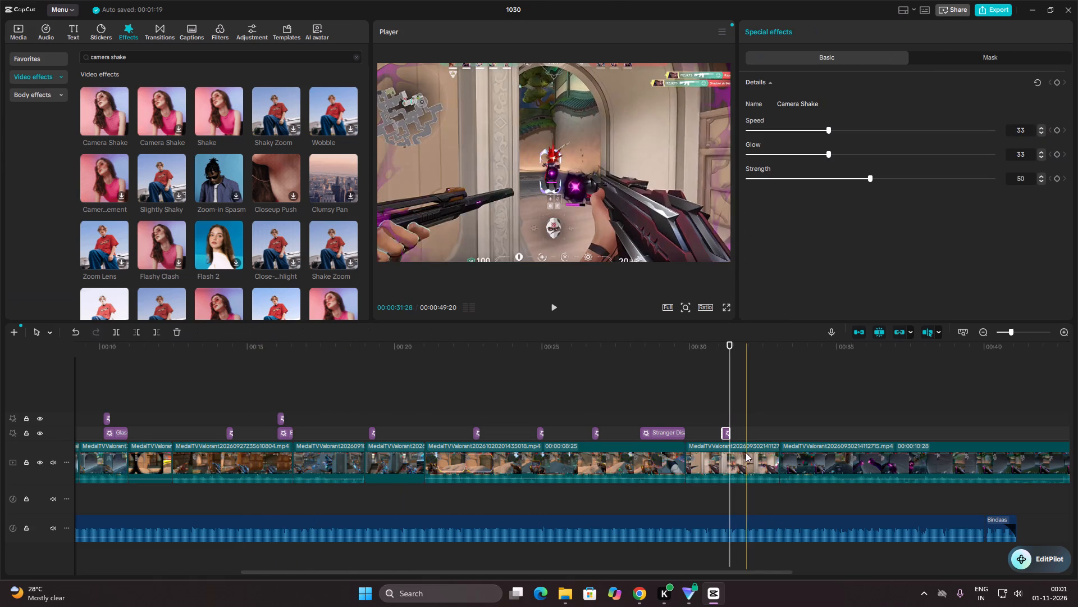
{"action": "left_click_drag", "start_coordinate": [726, 400], "coordinate": [745, 407]}
{"action": "key", "text": "ctrl+v"}
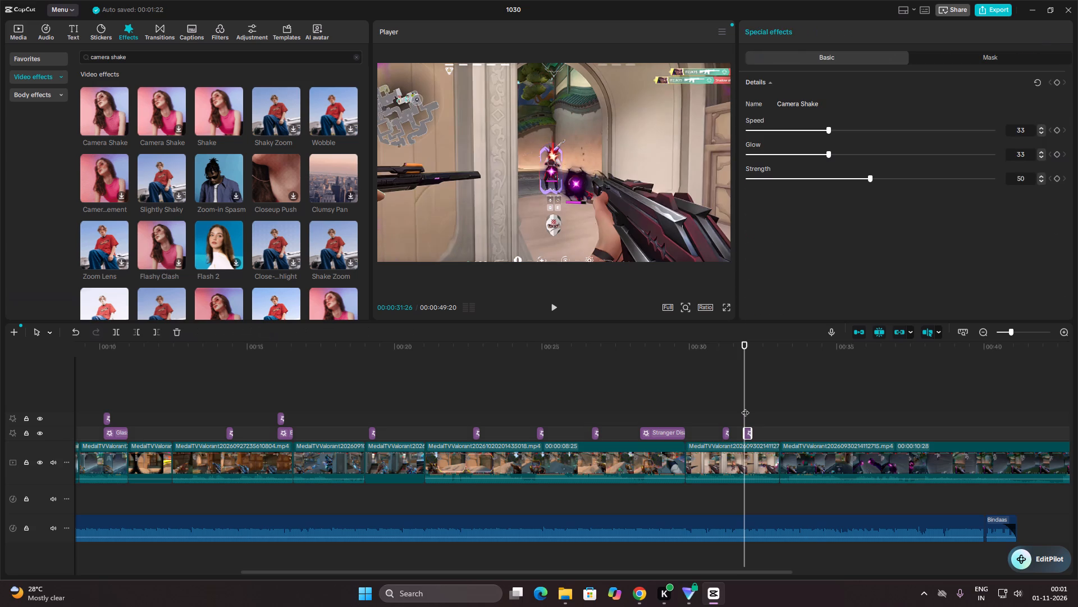
{"action": "left_click", "coordinate": [817, 457]}
{"action": "left_click_drag", "start_coordinate": [743, 397], "coordinate": [750, 397]}
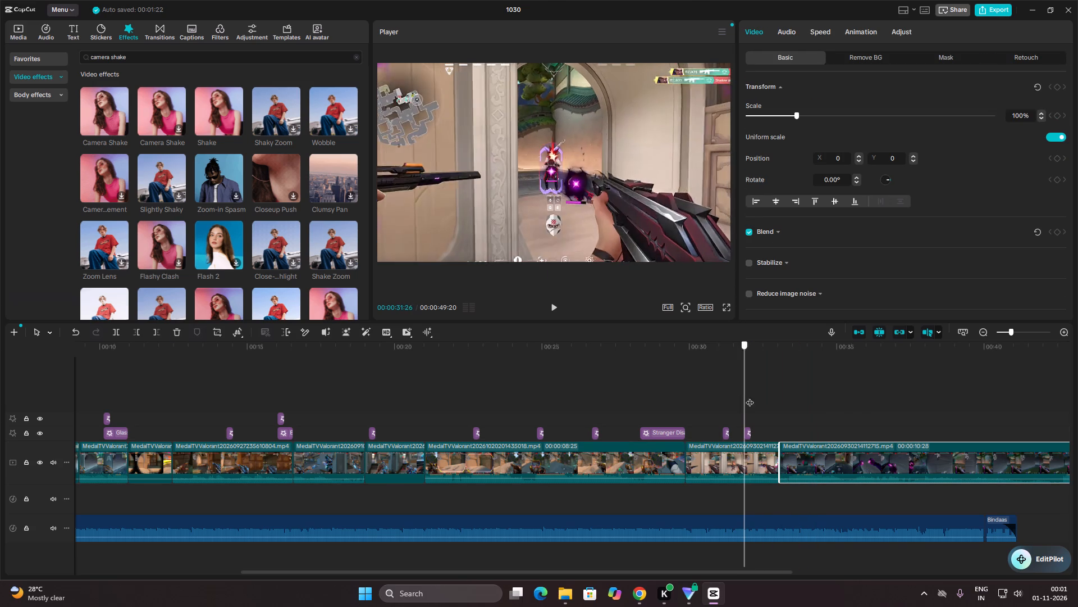
{"action": "left_click_drag", "start_coordinate": [750, 397], "coordinate": [17, 425]}
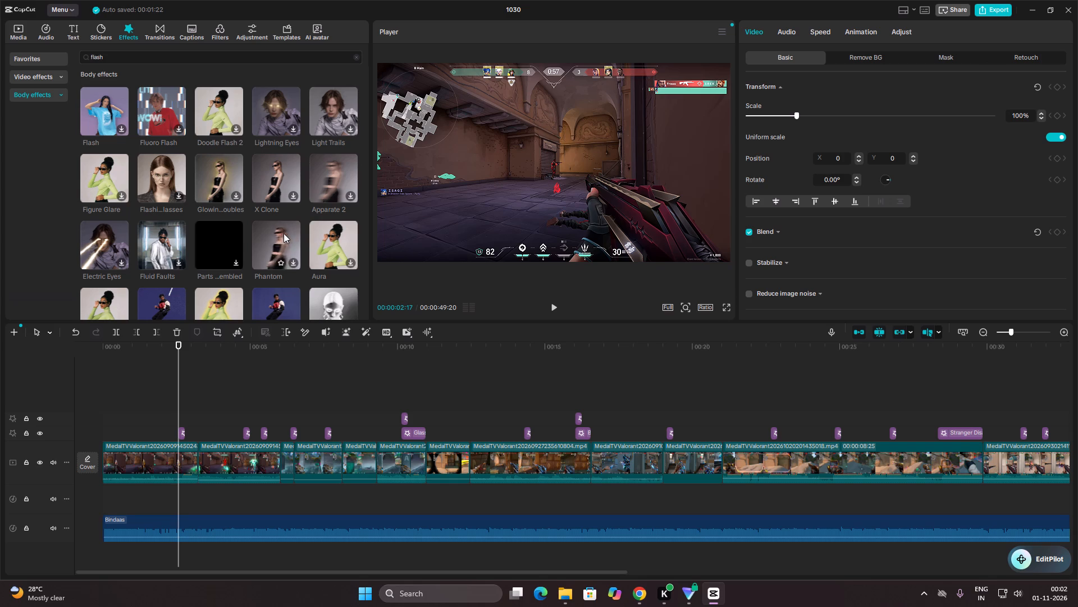
Look through the body effects found for "flash" for one suited to emphasising the gunshot.
{"action": "scroll", "coordinate": [241, 232], "scroll_direction": "down", "scroll_amount": 1}
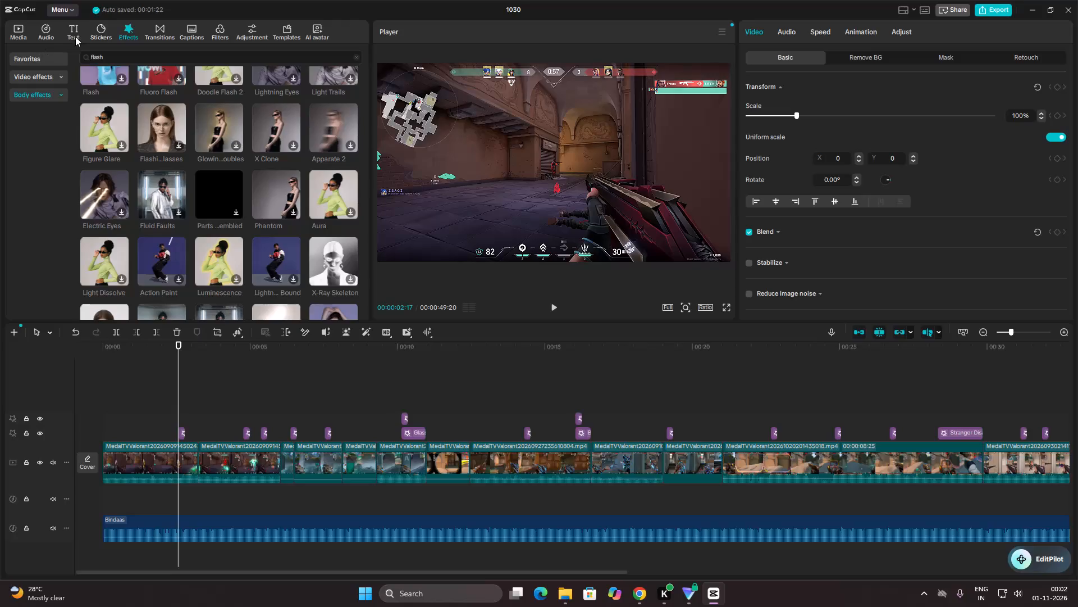
{"action": "left_click", "coordinate": [131, 29]}
{"action": "scroll", "coordinate": [199, 117], "scroll_direction": "down", "scroll_amount": 2}
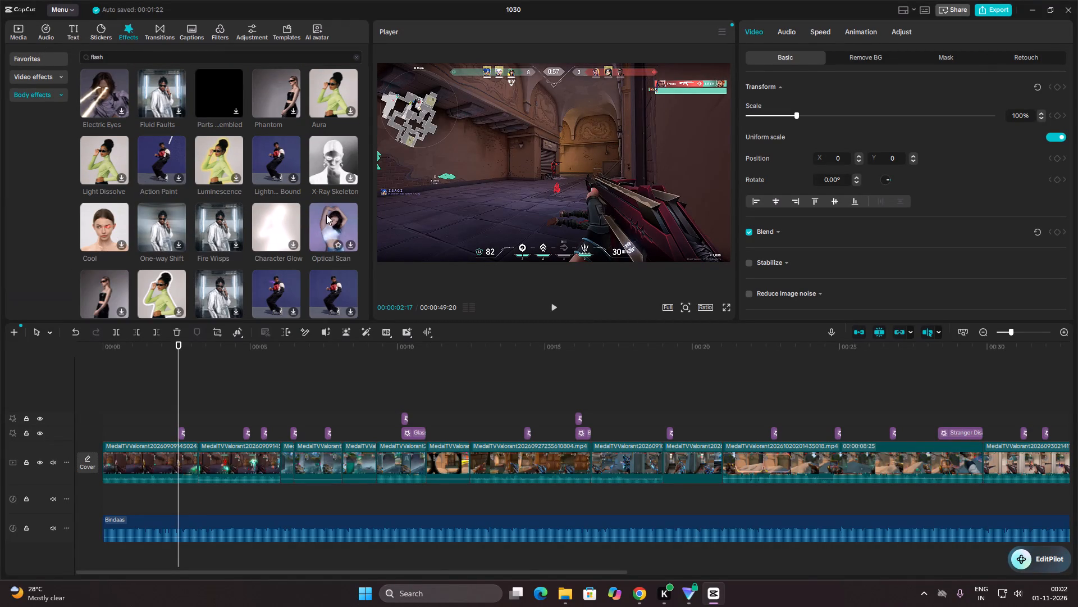
{"action": "scroll", "coordinate": [300, 279], "scroll_direction": "down", "scroll_amount": 1}
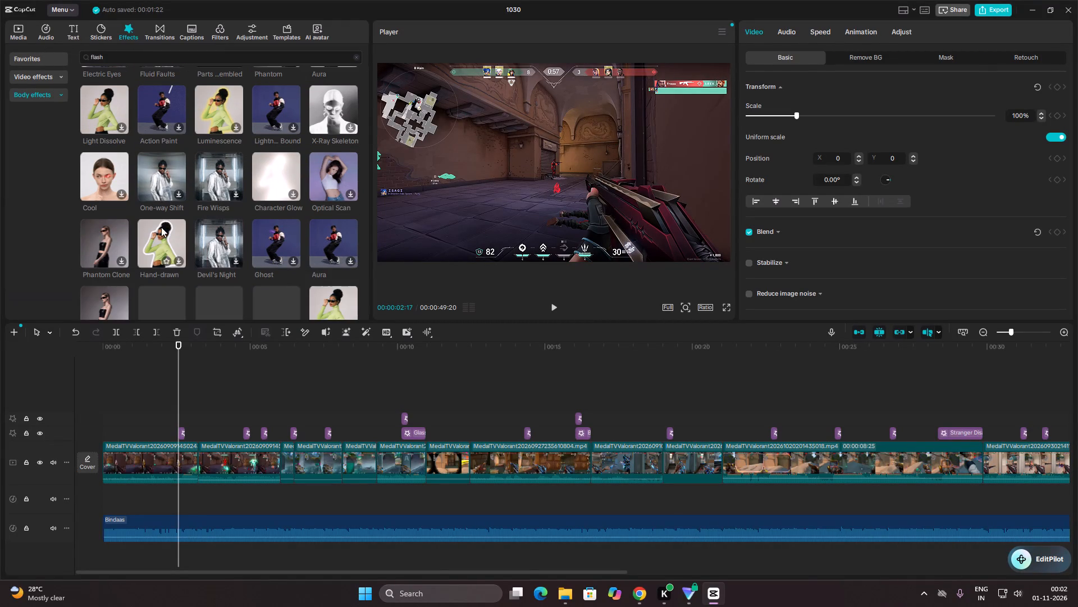
{"action": "scroll", "coordinate": [97, 230], "scroll_direction": "down", "scroll_amount": 2}
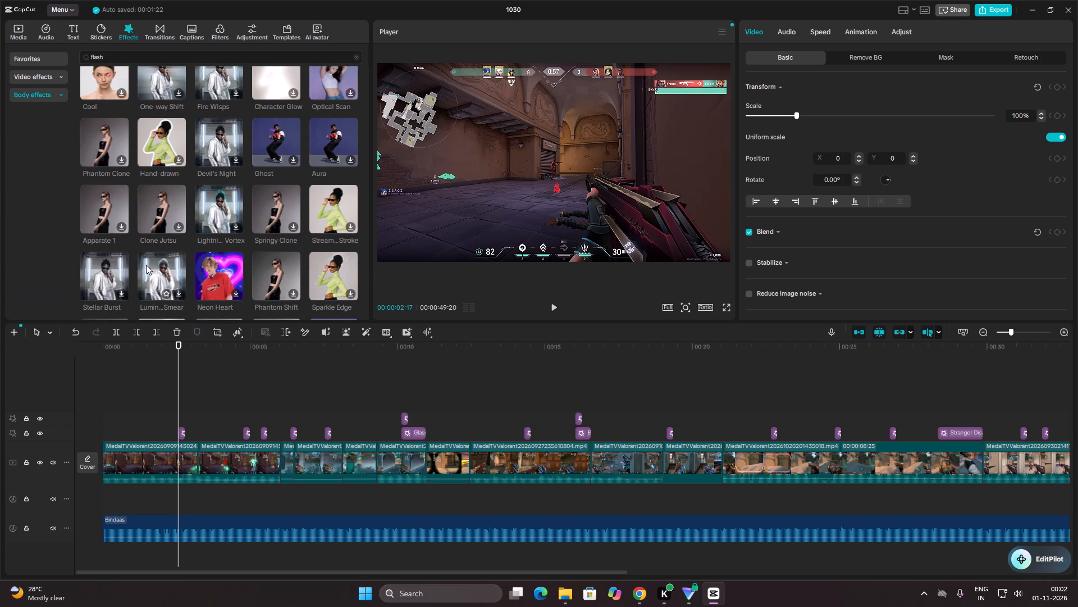
{"action": "scroll", "coordinate": [146, 265], "scroll_direction": "down", "scroll_amount": 1}
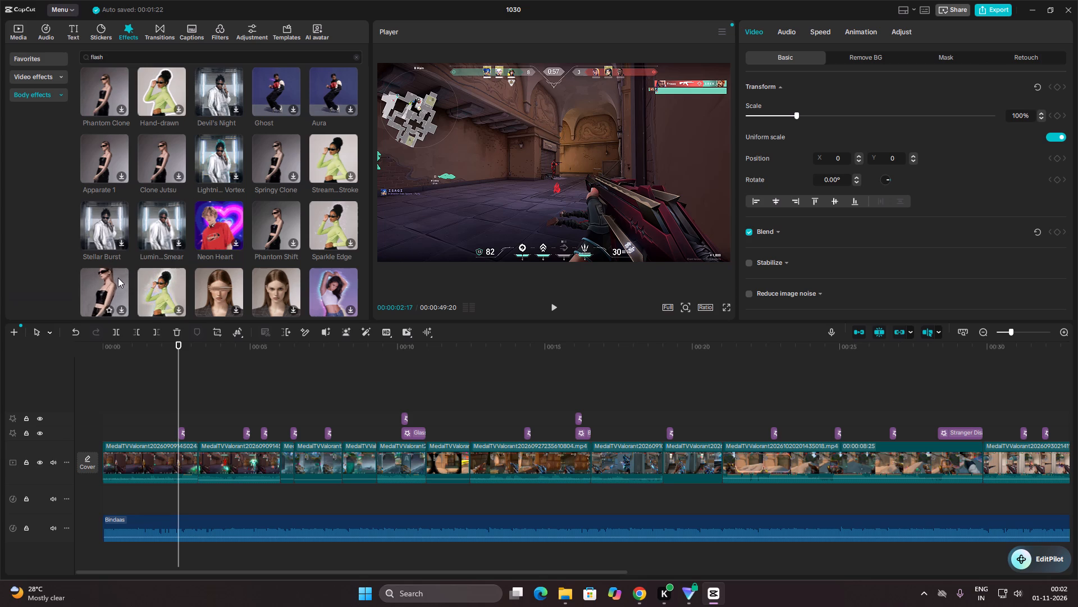
{"action": "scroll", "coordinate": [284, 283], "scroll_direction": "down", "scroll_amount": 1}
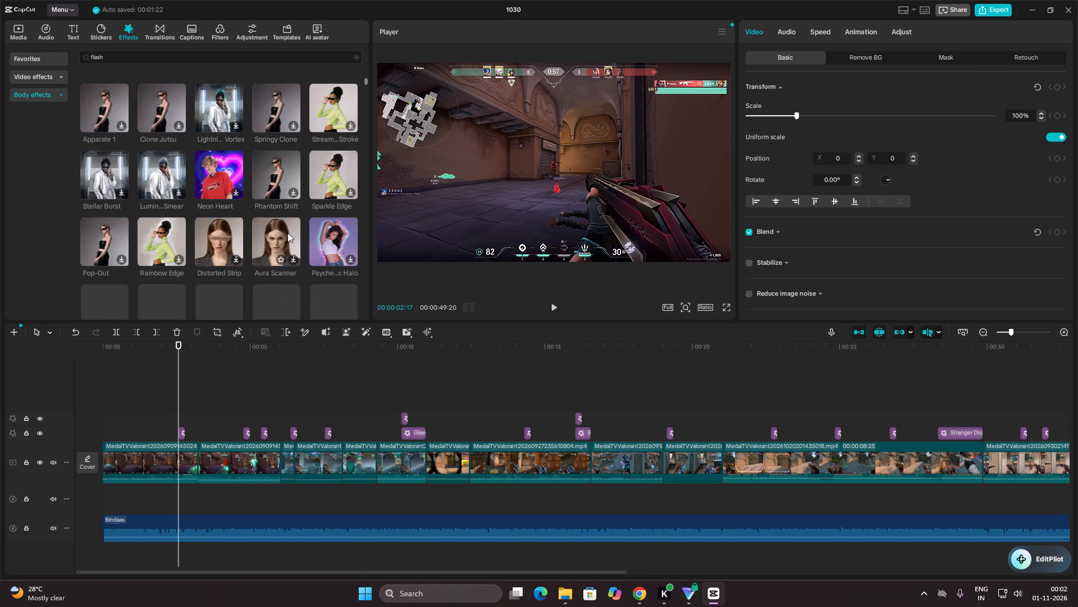
{"action": "scroll", "coordinate": [287, 232], "scroll_direction": "down", "scroll_amount": 2}
{"action": "scroll", "coordinate": [325, 201], "scroll_direction": "up", "scroll_amount": 4}
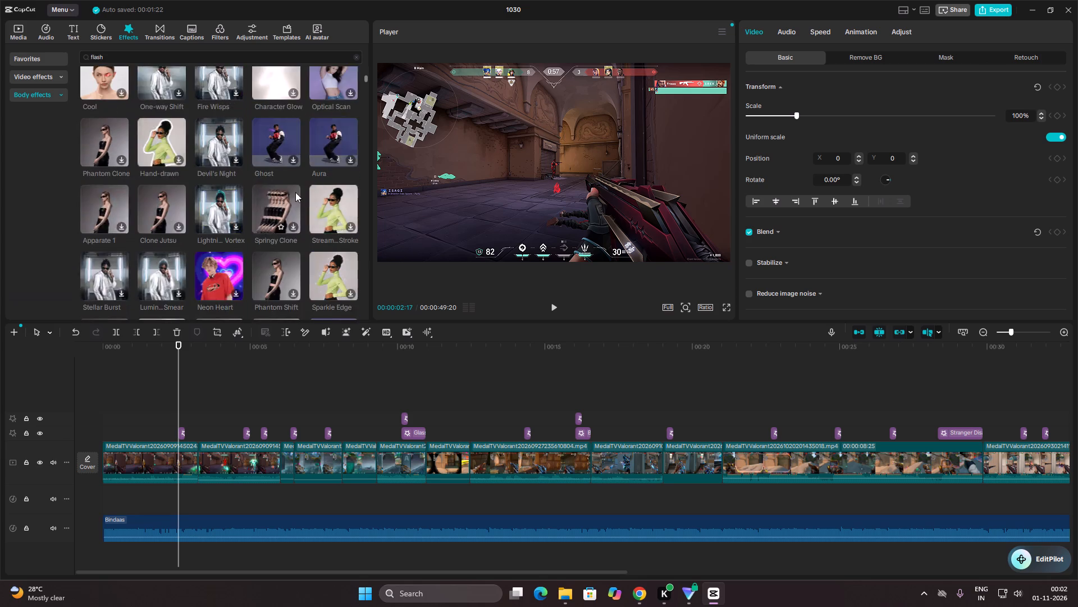
{"action": "scroll", "coordinate": [296, 192], "scroll_direction": "up", "scroll_amount": 11}
Search the video effects library for "flash" instead of the body effects.
{"action": "left_click", "coordinate": [139, 58]}
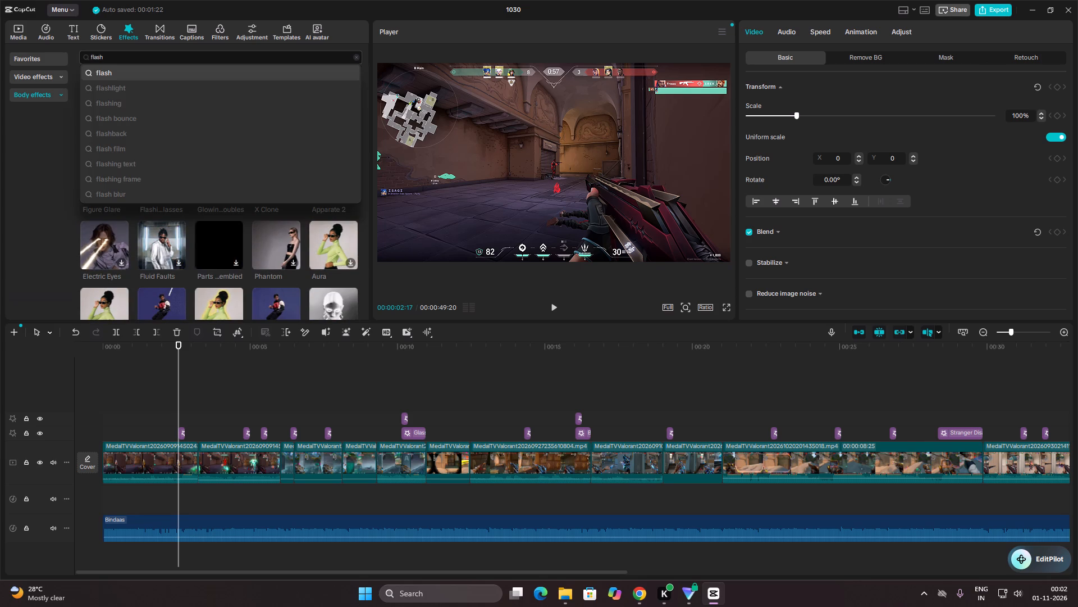
{"action": "left_click", "coordinate": [52, 81]}
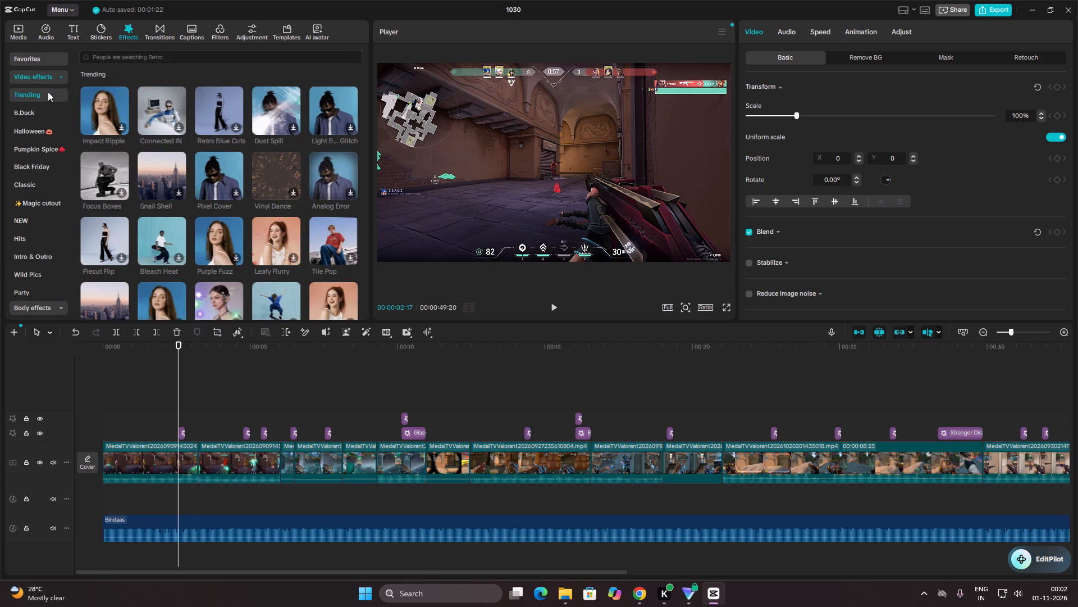
{"action": "left_click", "coordinate": [48, 80]}
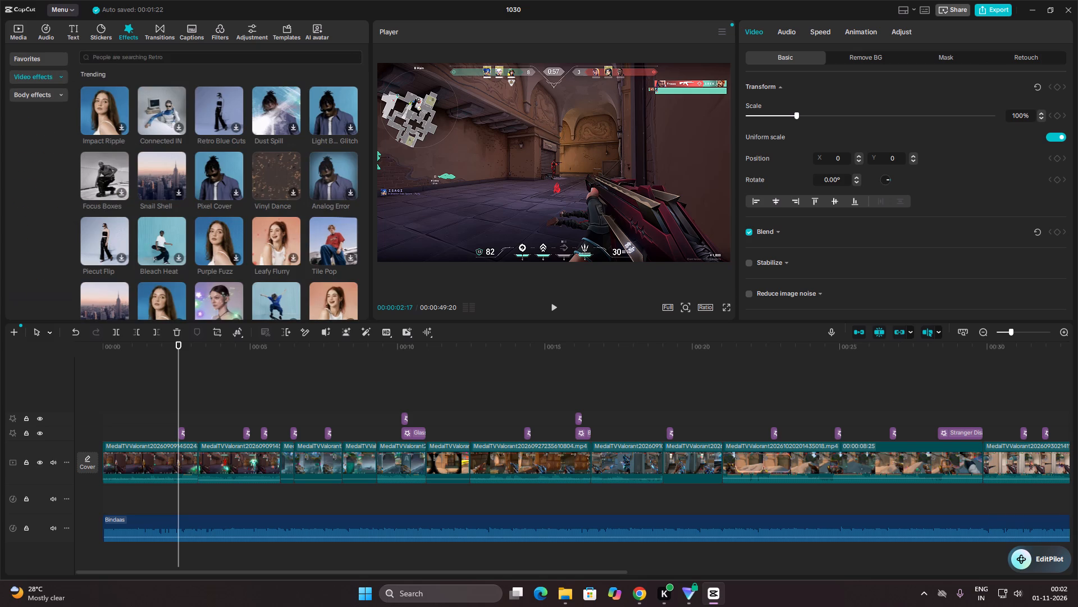
{"action": "left_click", "coordinate": [115, 62]}
{"action": "type", "text": "flash"}
{"action": "key", "text": "Return"}
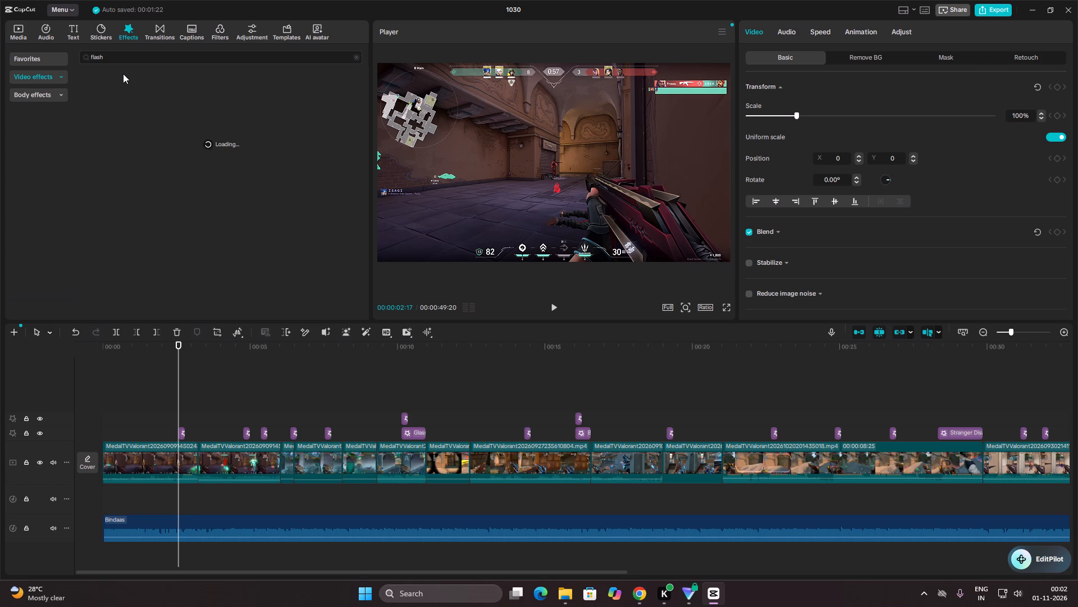
Switch to ChatGPT in Chrome to review the flash instructions.
{"action": "key", "text": "alt+Tab"}
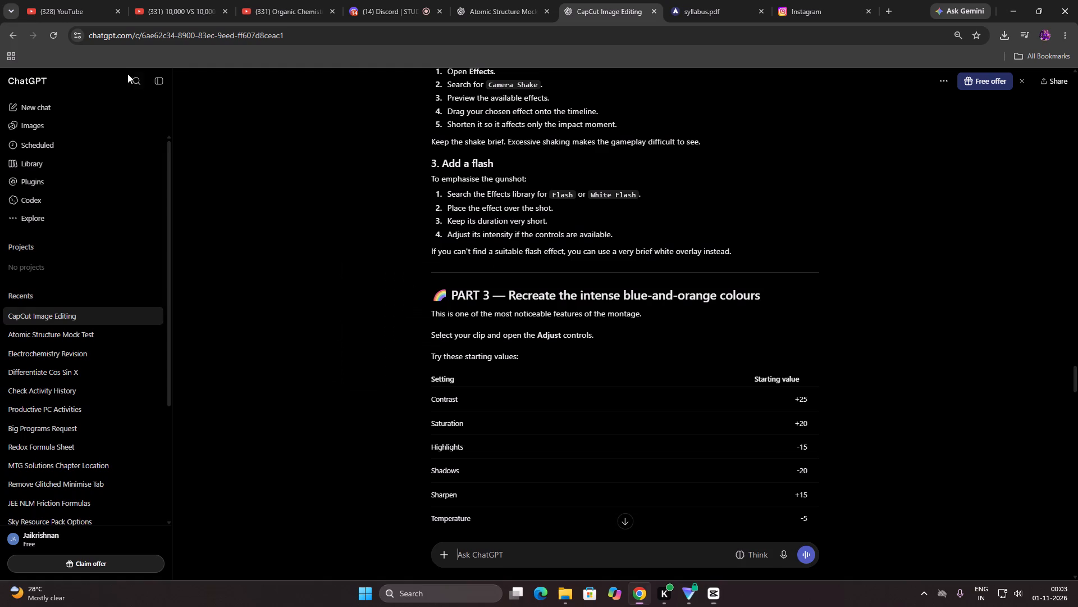
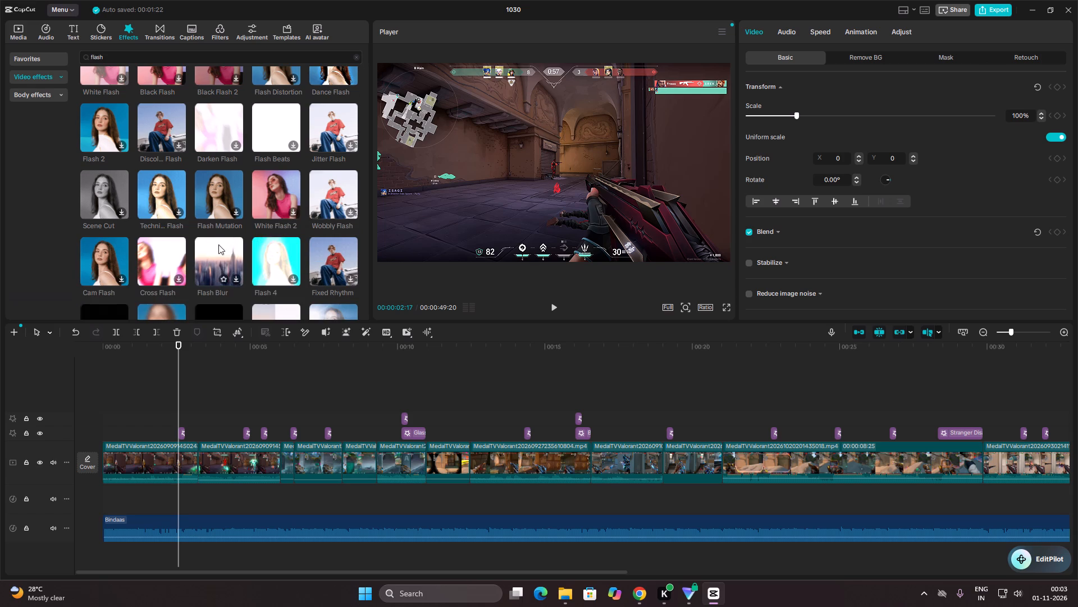
Look through the video effects found for "flash" for one suited to emphasising the gunshot.
{"action": "scroll", "coordinate": [90, 252], "scroll_direction": "down", "scroll_amount": 1}
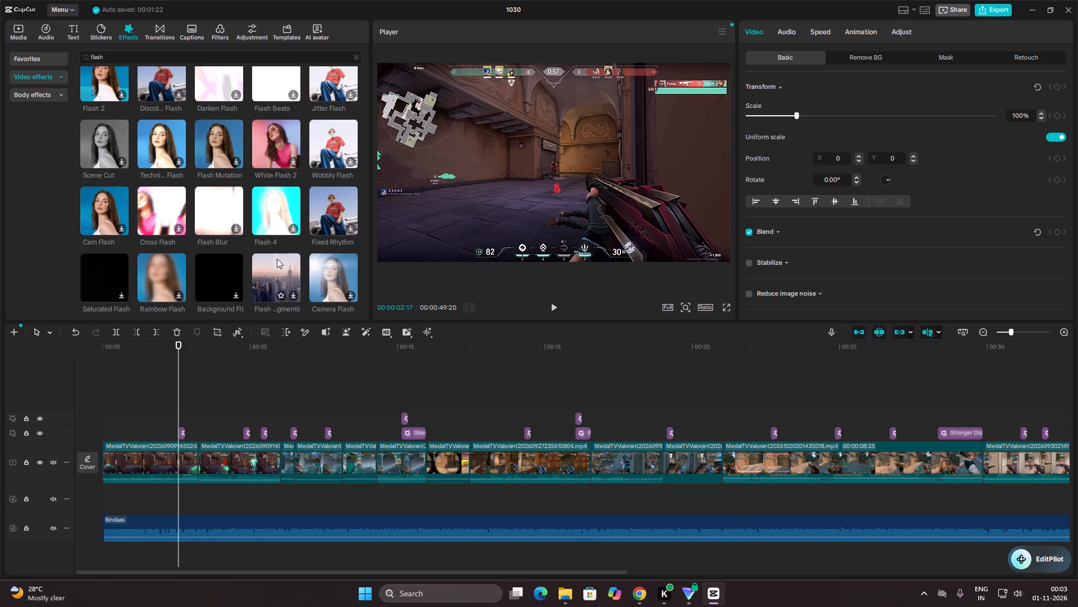
{"action": "scroll", "coordinate": [336, 254], "scroll_direction": "down", "scroll_amount": 2}
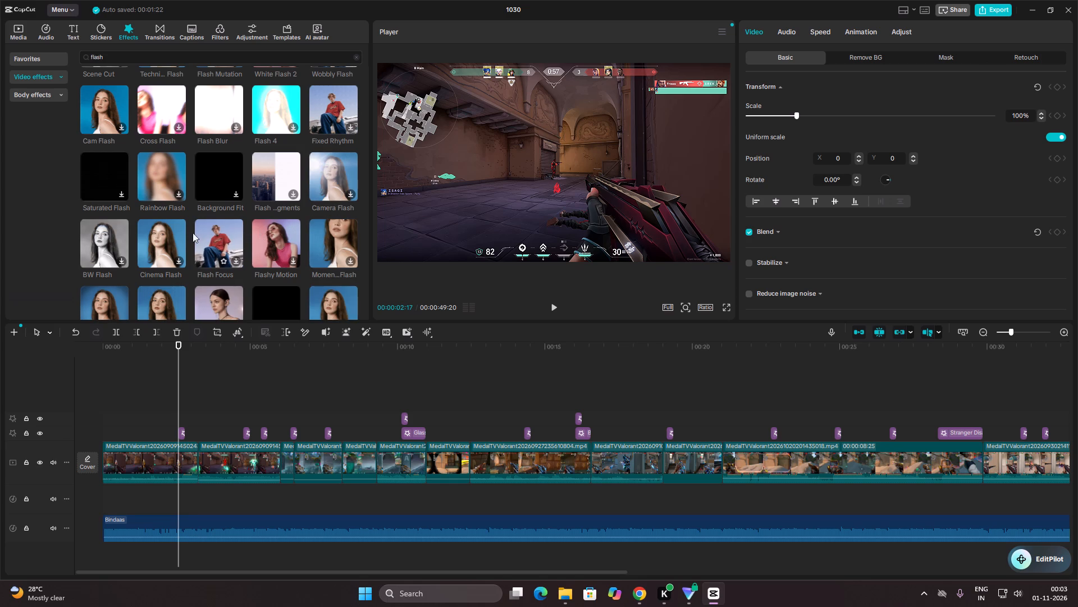
{"action": "scroll", "coordinate": [98, 237], "scroll_direction": "down", "scroll_amount": 1}
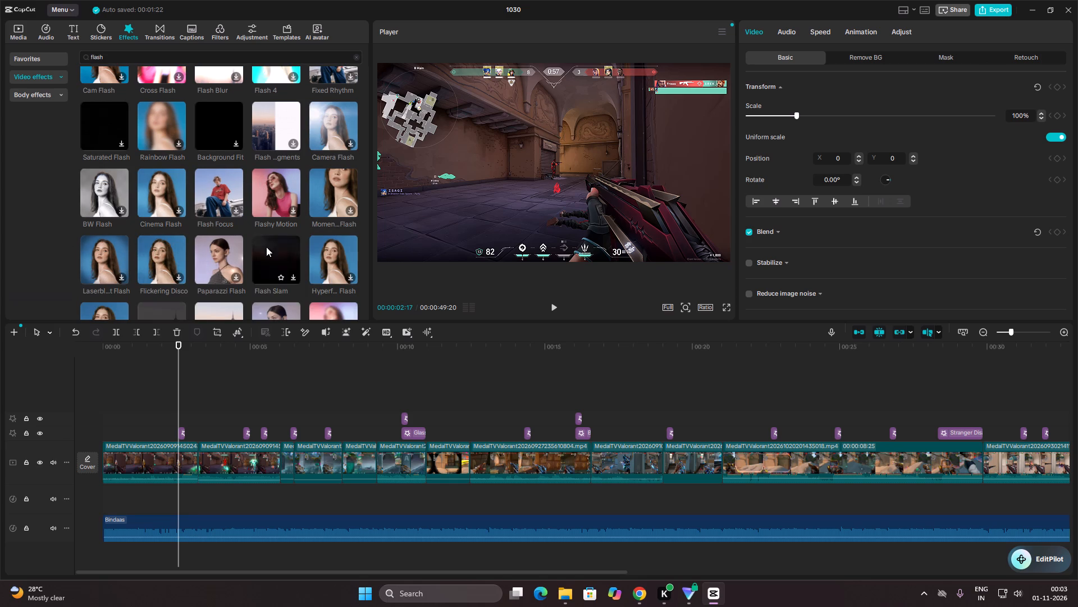
{"action": "scroll", "coordinate": [328, 244], "scroll_direction": "down", "scroll_amount": 1}
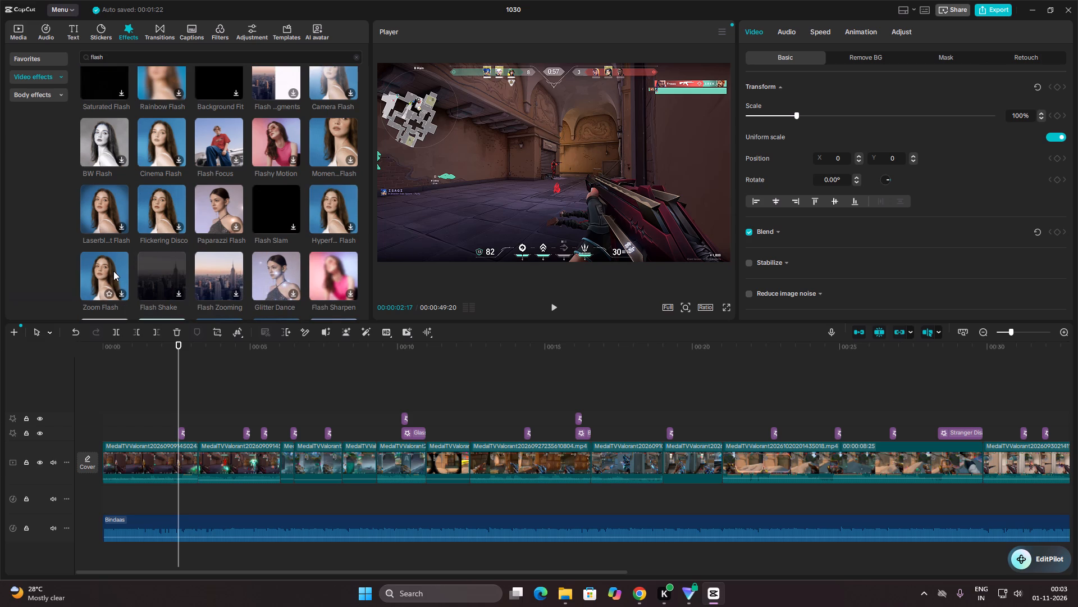
{"action": "scroll", "coordinate": [113, 271], "scroll_direction": "down", "scroll_amount": 1}
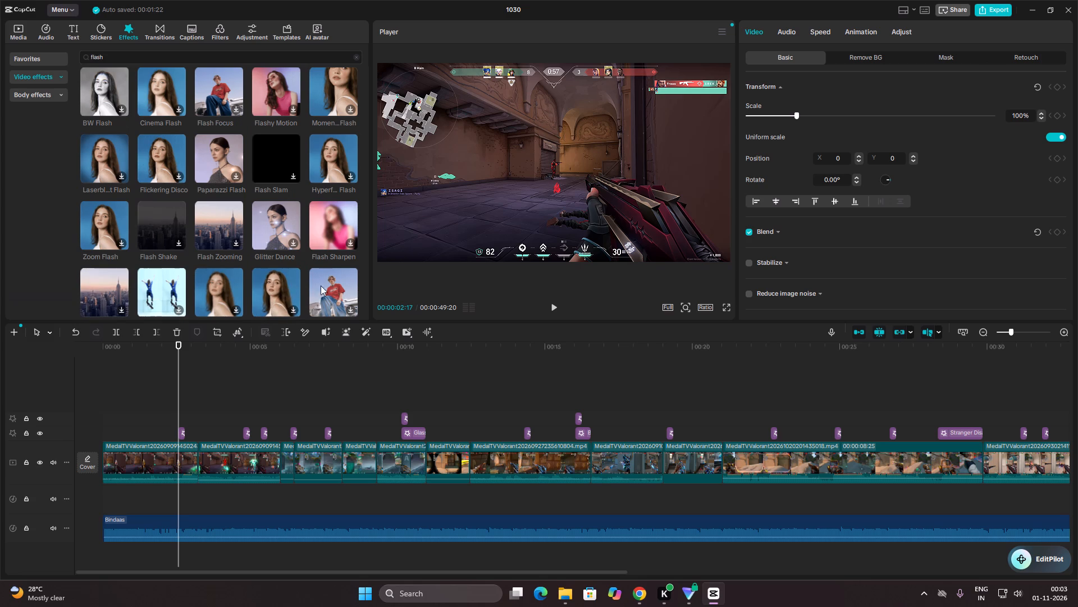
{"action": "scroll", "coordinate": [291, 280], "scroll_direction": "down", "scroll_amount": 1}
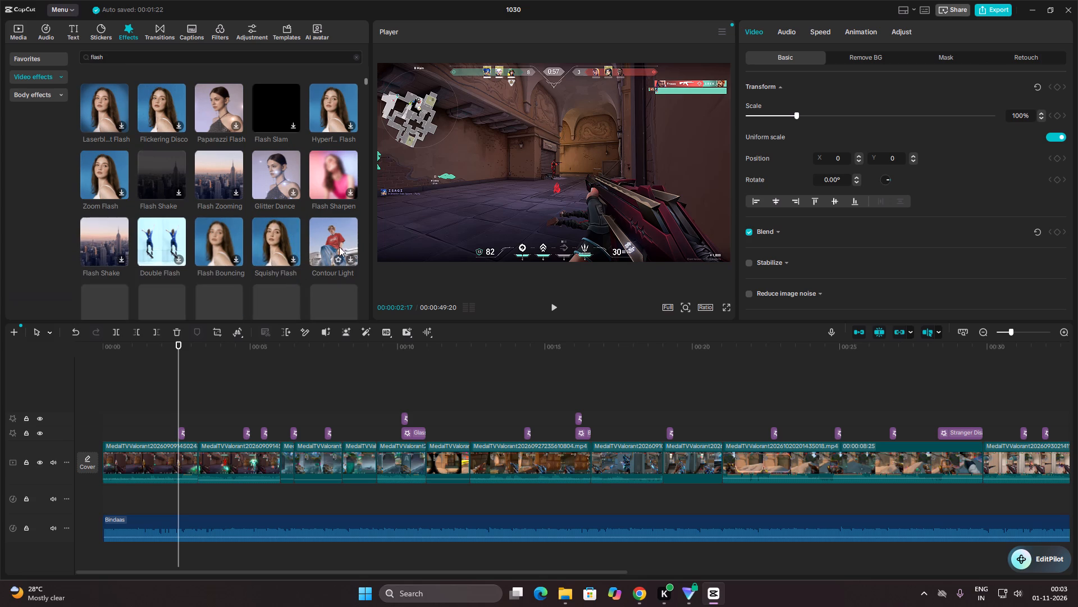
{"action": "scroll", "coordinate": [323, 232], "scroll_direction": "down", "scroll_amount": 1}
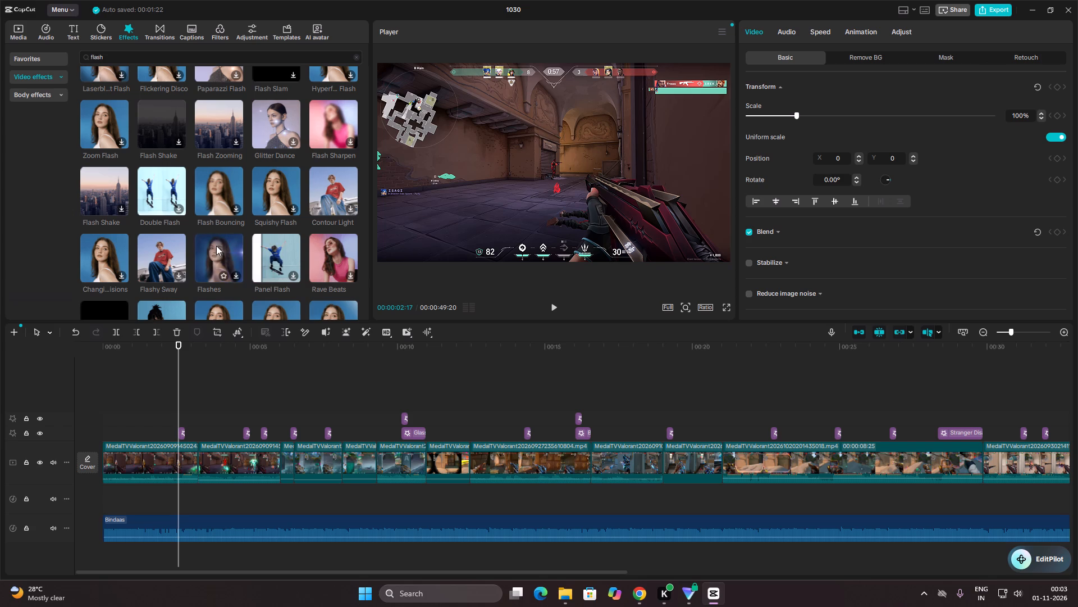
{"action": "scroll", "coordinate": [109, 244], "scroll_direction": "down", "scroll_amount": 1}
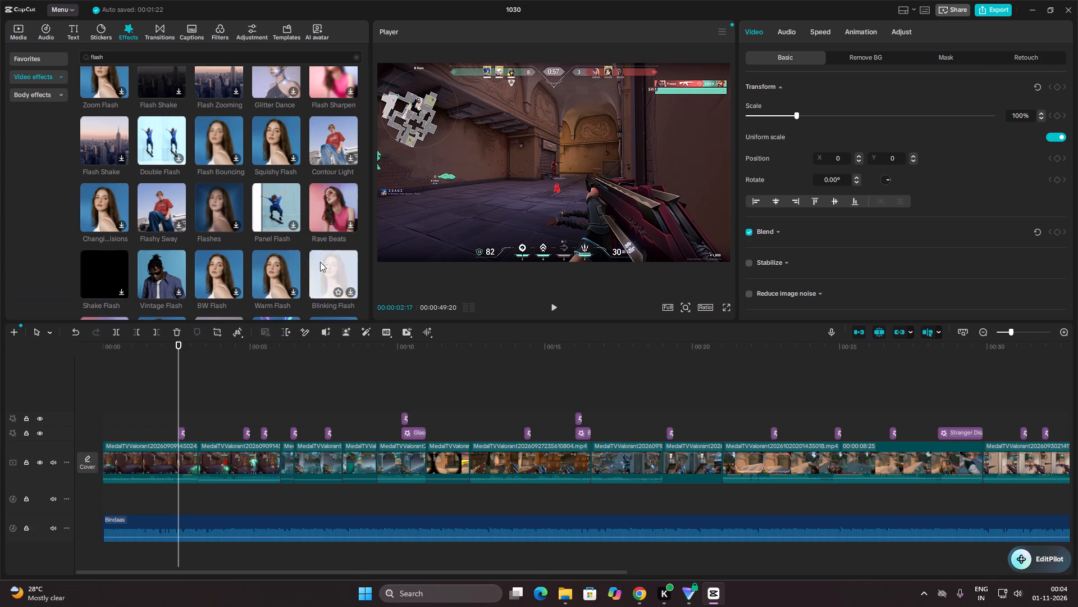
{"action": "scroll", "coordinate": [320, 262], "scroll_direction": "down", "scroll_amount": 1}
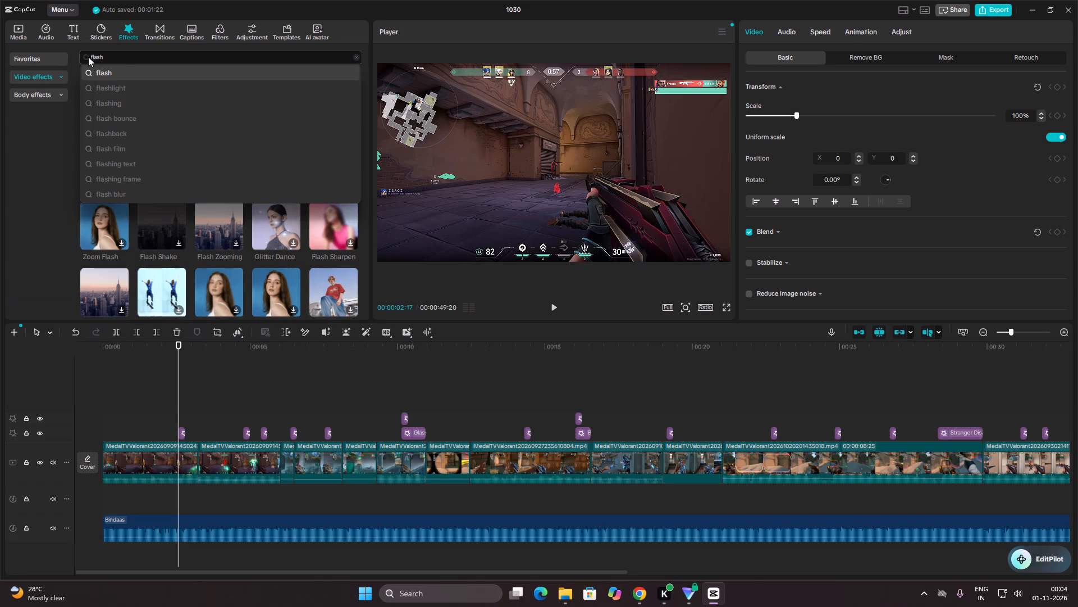
{"action": "type", "text": "white"}
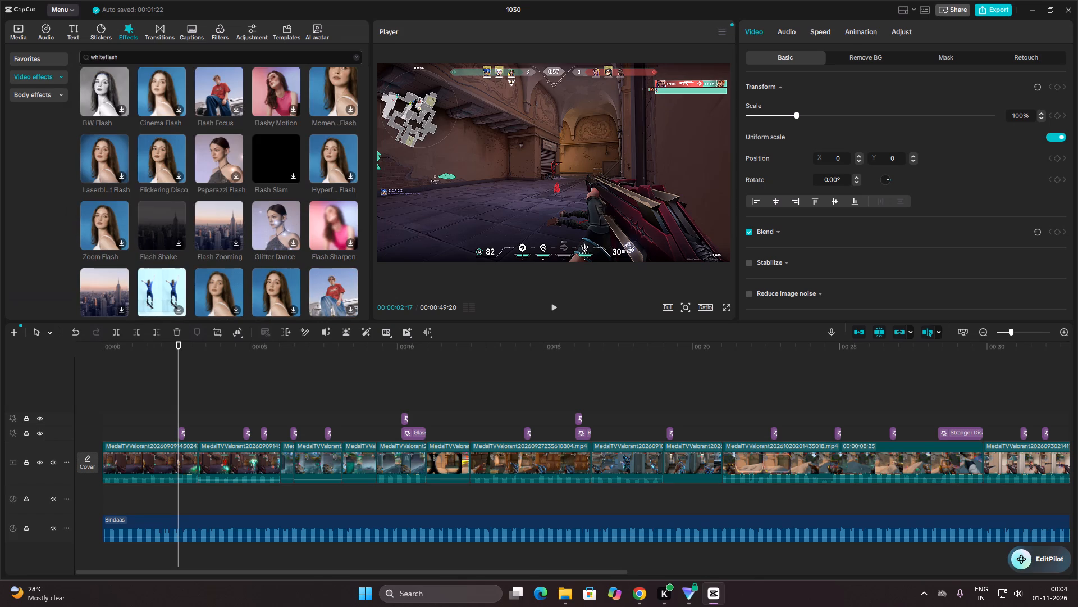
{"action": "key", "text": "space"}
{"action": "key", "text": "Return"}
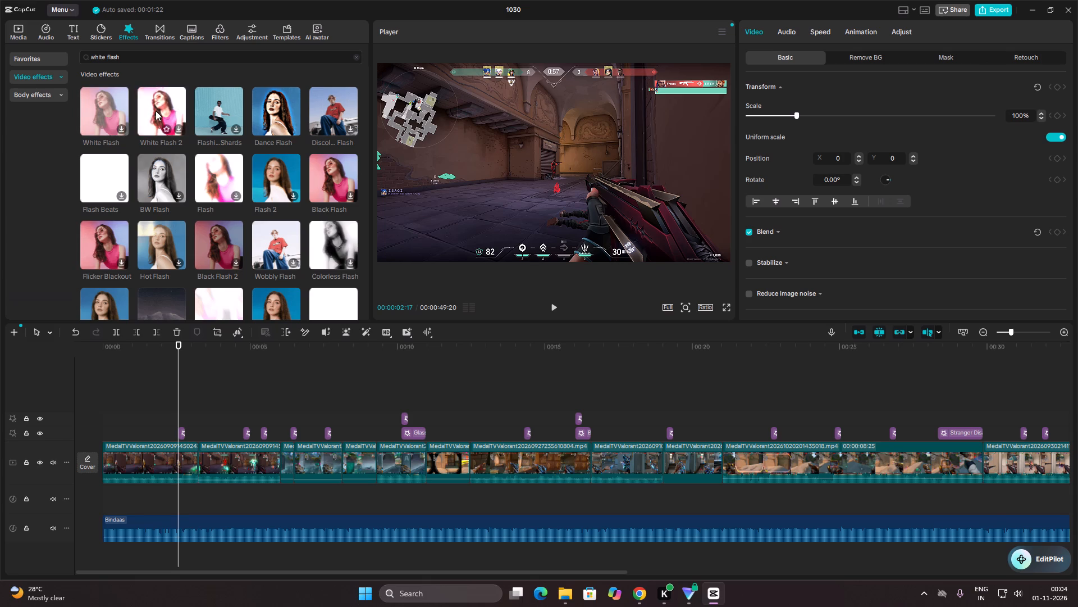
Add the White Flash 2 effect at 00:00:02:17 and trim it to a brief flash above the first camera shake.
{"action": "left_click", "coordinate": [177, 129]}
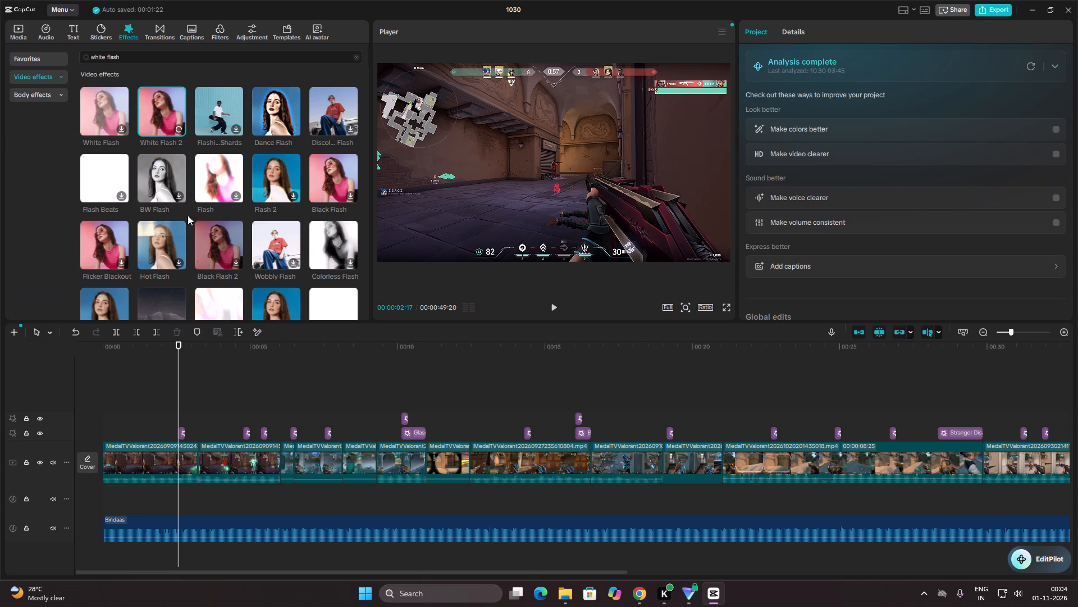
{"action": "left_click", "coordinate": [178, 128]}
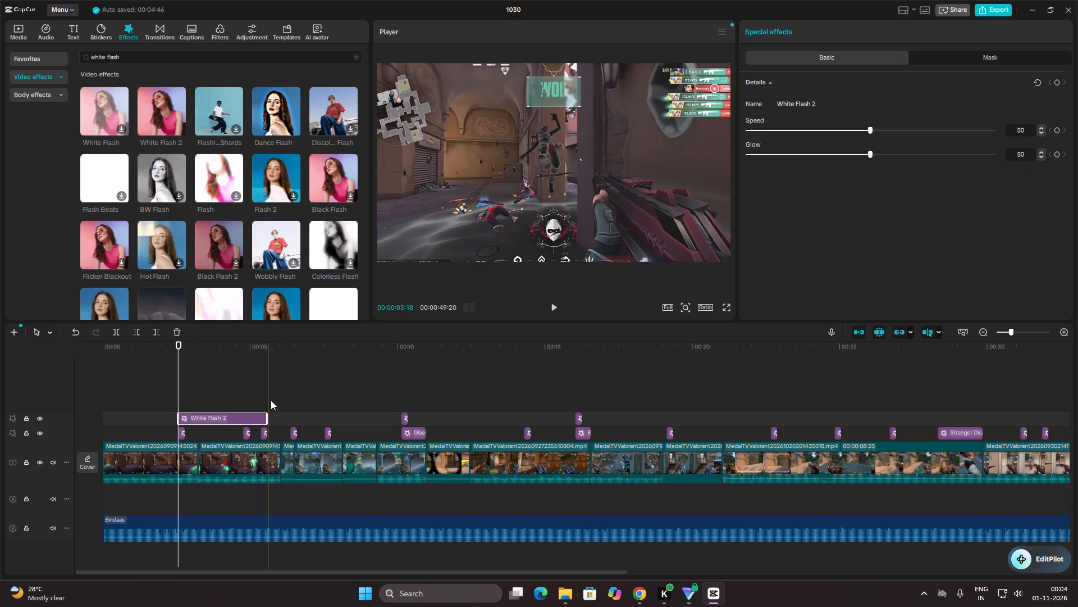
{"action": "left_click_drag", "start_coordinate": [267, 413], "coordinate": [181, 412]}
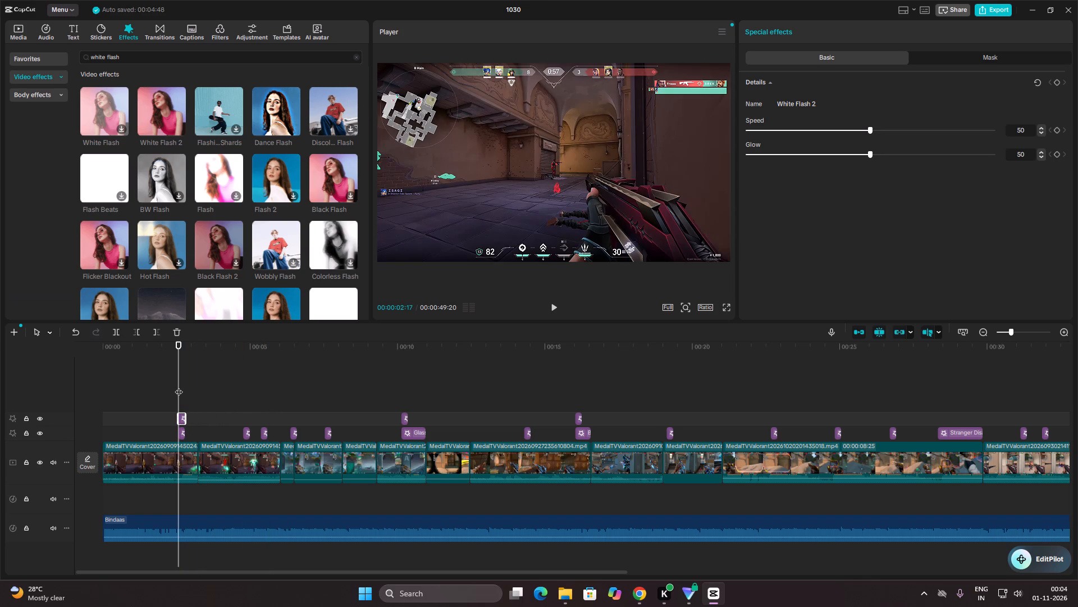
{"action": "left_click", "coordinate": [179, 386]}
Copy the trimmed White Flash 2, preview it in playback, and paste a copy at the shot at 00:00:03:16.
{"action": "right_click", "coordinate": [181, 420]}
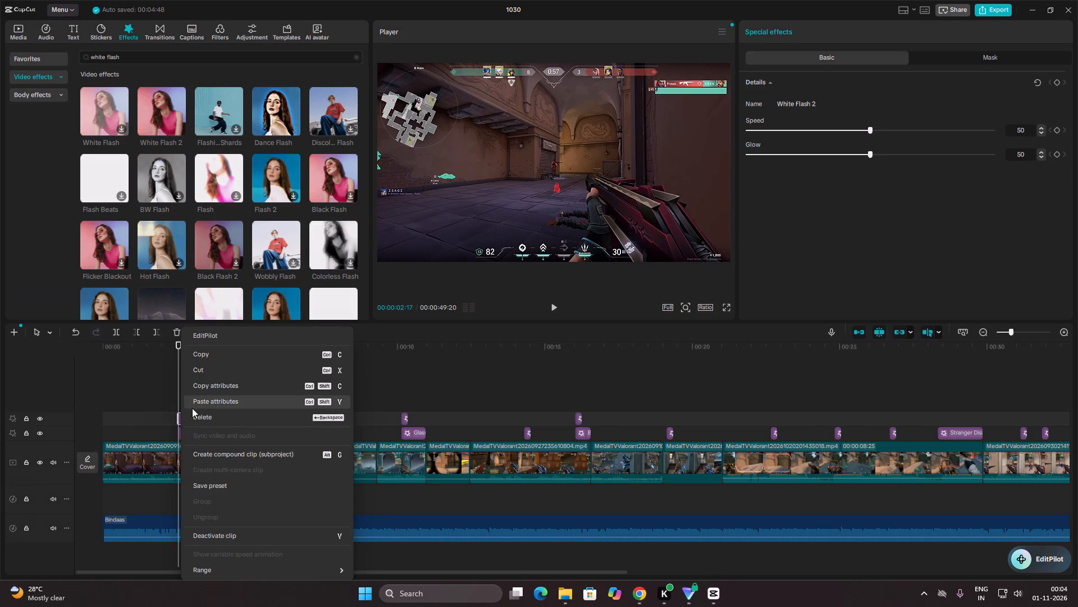
{"action": "left_click", "coordinate": [209, 360]}
{"action": "left_click_drag", "start_coordinate": [177, 365], "coordinate": [172, 368]}
{"action": "key", "text": "space"}
{"action": "key", "text": "space"}
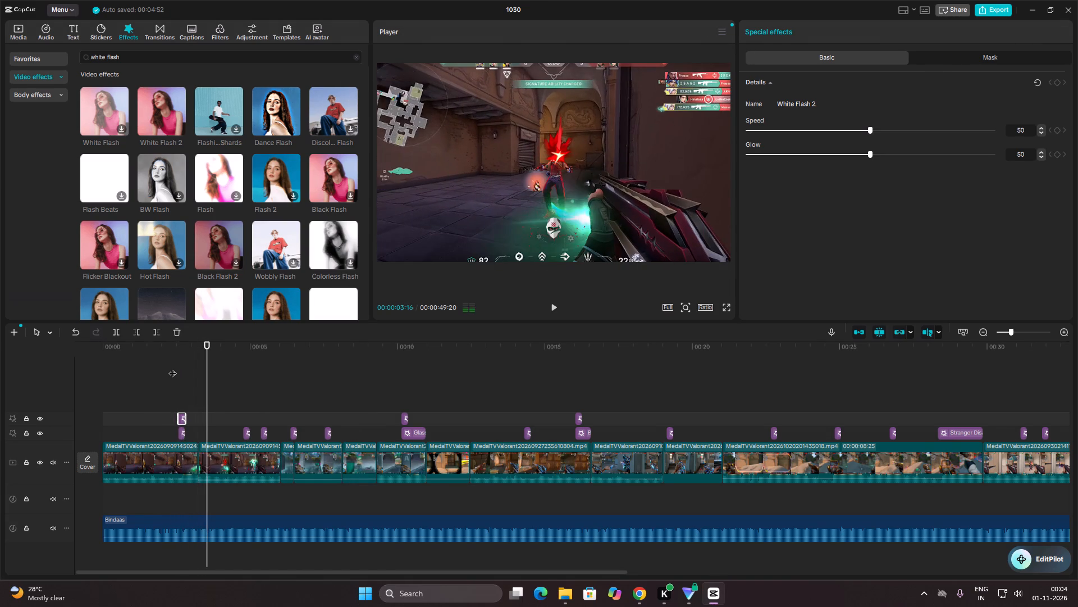
{"action": "left_click", "coordinate": [213, 457]}
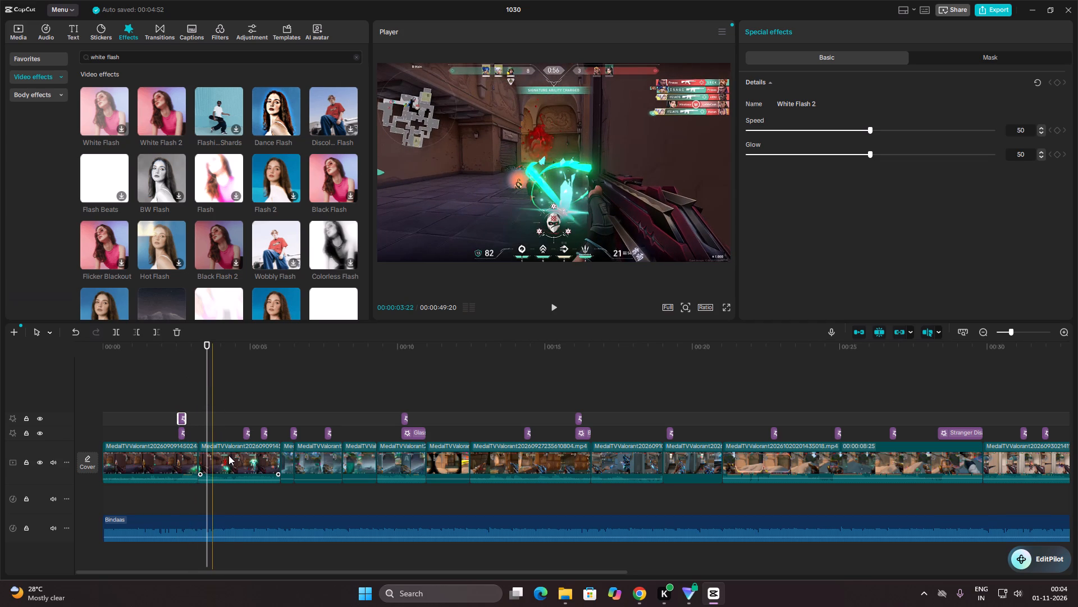
{"action": "left_click", "coordinate": [229, 455]}
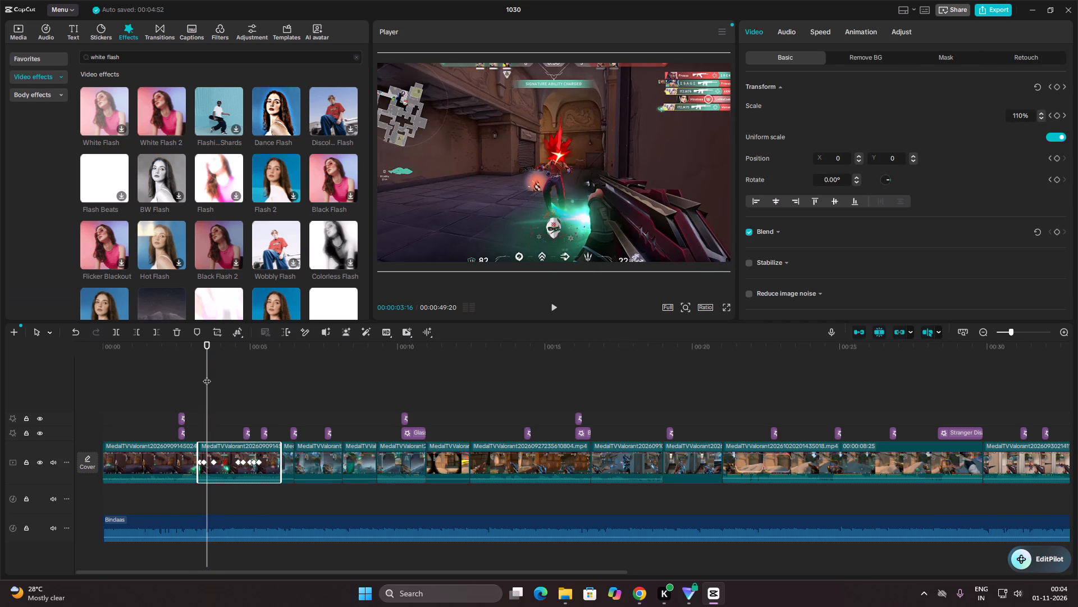
{"action": "key", "text": "ctrl+v"}
Paste the flash above the next four short camera shakes, at about 4:23, 5.4 s, 6:11 and 7.5 s.
{"action": "left_click_drag", "start_coordinate": [207, 375], "coordinate": [220, 377]}
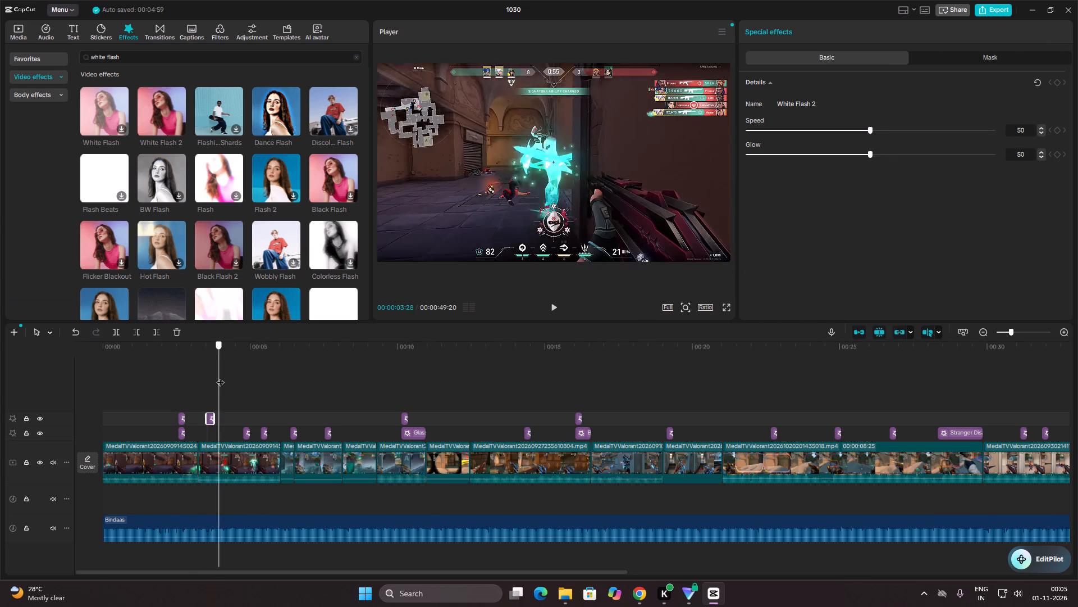
{"action": "left_click_drag", "start_coordinate": [220, 377], "coordinate": [240, 382]}
{"action": "key", "text": "ctrl+v"}
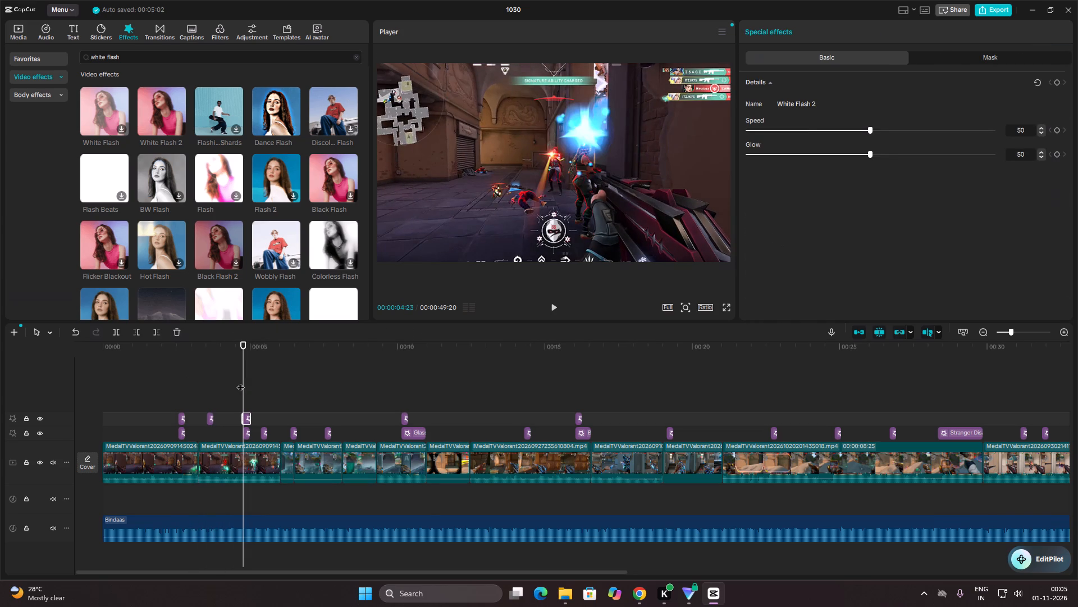
{"action": "left_click_drag", "start_coordinate": [240, 382], "coordinate": [259, 384]}
{"action": "key", "text": "ctrl+v"}
{"action": "left_click_drag", "start_coordinate": [259, 384], "coordinate": [295, 388]}
{"action": "key", "text": "ctrl+v"}
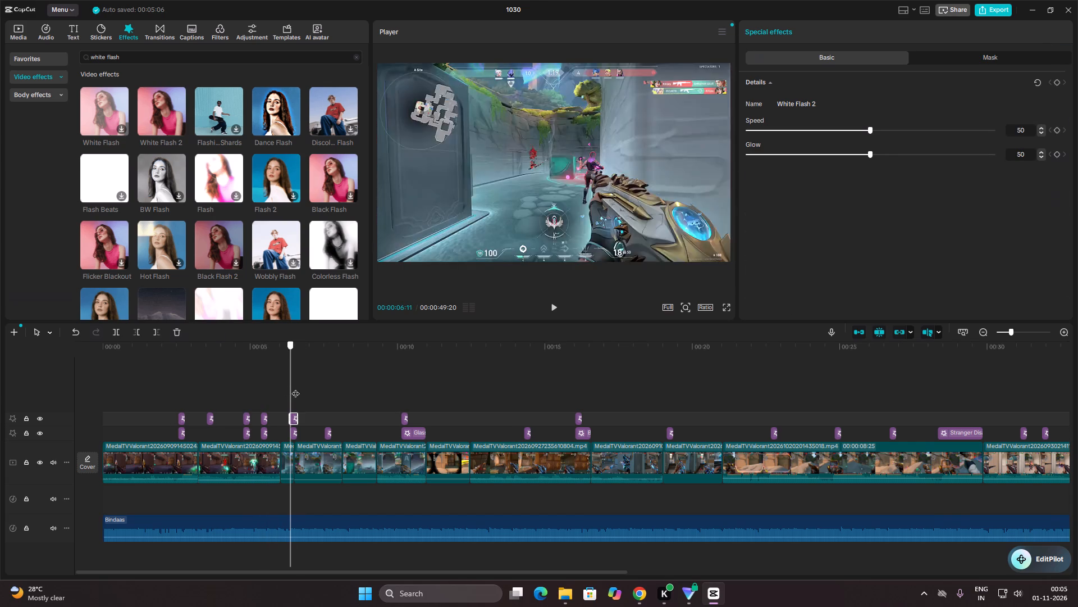
{"action": "left_click_drag", "start_coordinate": [295, 388], "coordinate": [395, 391]}
{"action": "key", "text": "ctrl+v"}
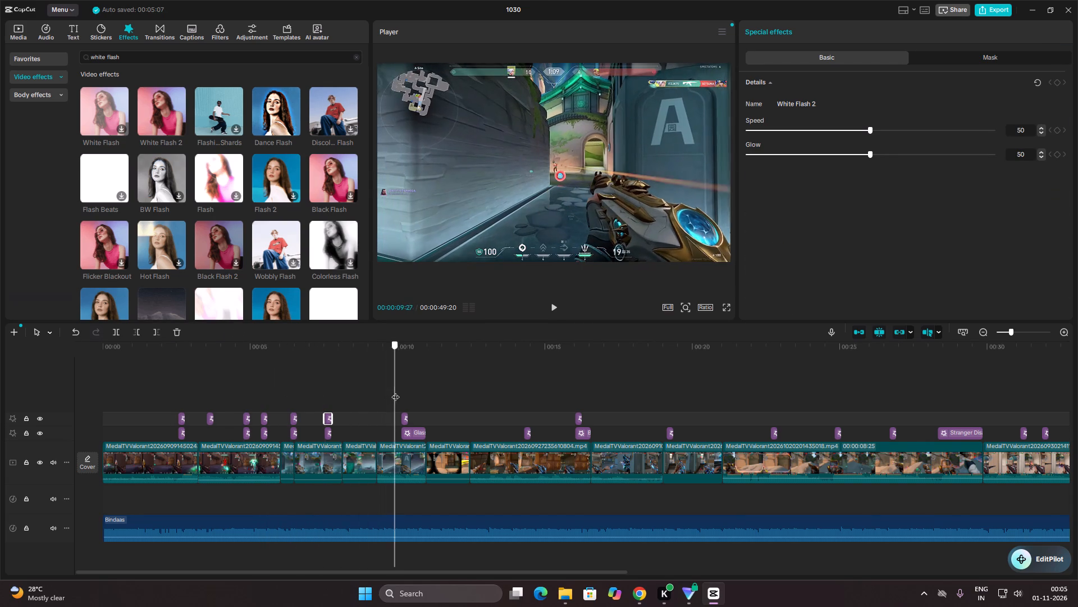
Paste the flash above the effects at about 10 s, 14 s, 16:01 and 19 s.
{"action": "left_click_drag", "start_coordinate": [395, 391], "coordinate": [514, 400]}
{"action": "key", "text": "ctrl+v"}
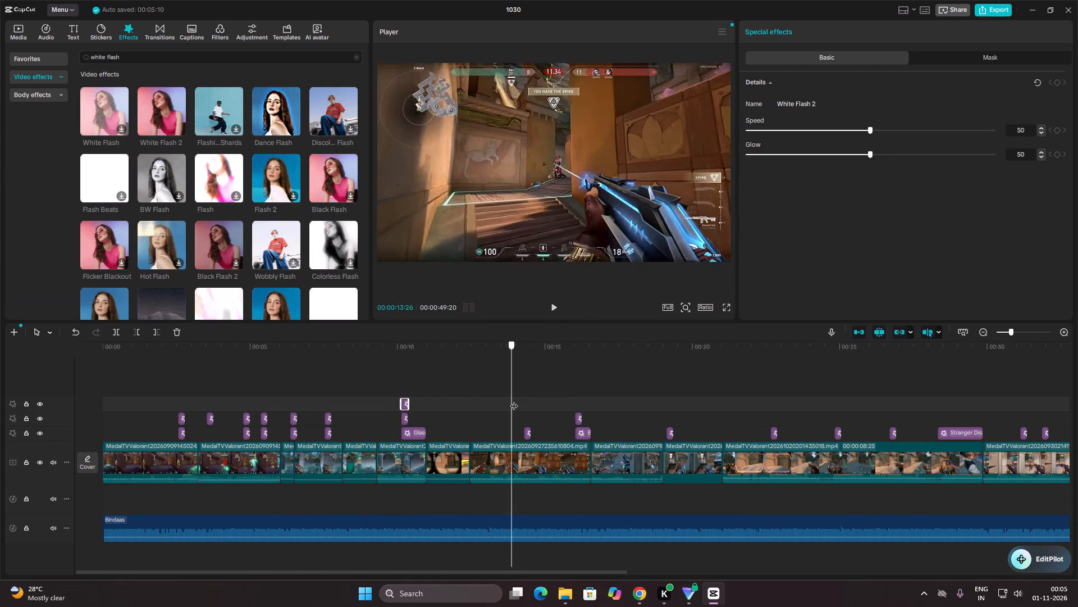
{"action": "left_click_drag", "start_coordinate": [514, 400], "coordinate": [576, 402]}
{"action": "key", "text": "ctrl+v"}
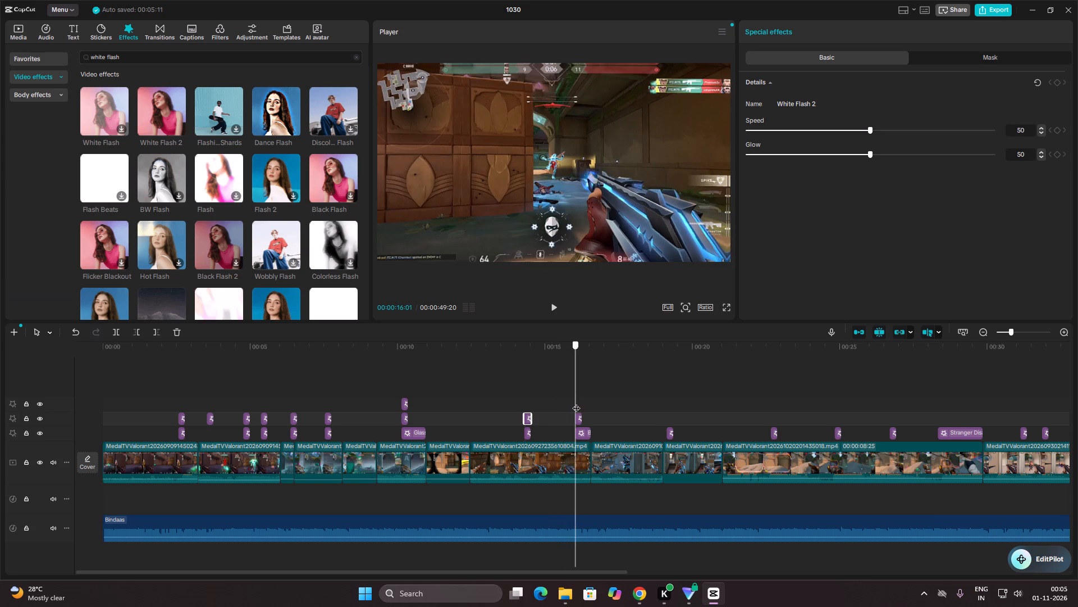
{"action": "left_click_drag", "start_coordinate": [576, 402], "coordinate": [704, 413]}
{"action": "key", "text": "ctrl+v"}
{"action": "key", "text": "ctrl+v"}
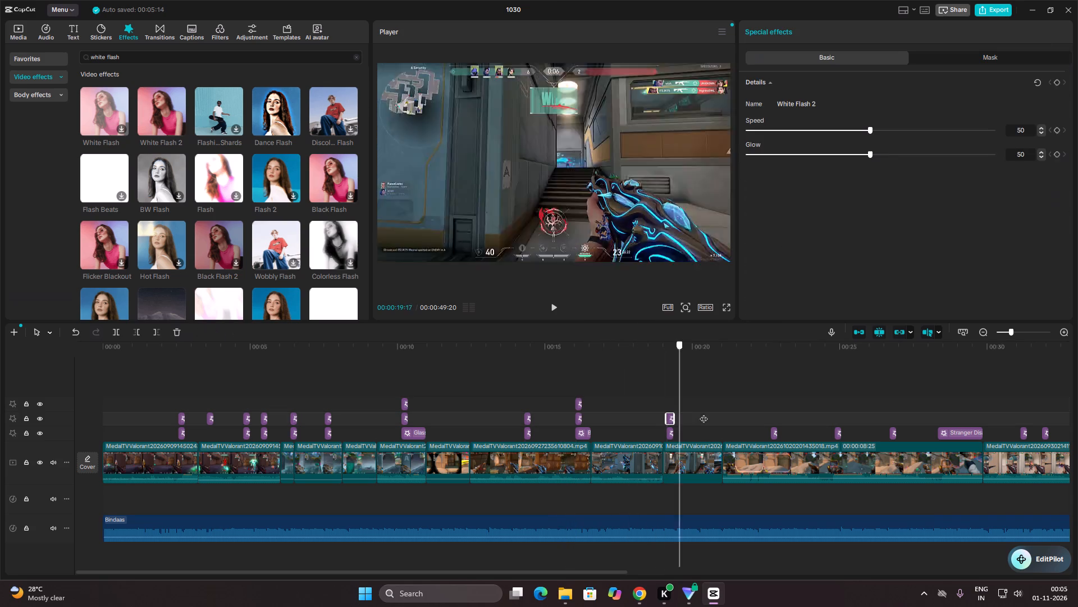
Paste the flash above the effects at about 22.6 s, 24:25, 26:21, 28 s, 31:04 and 31:26.
{"action": "left_click_drag", "start_coordinate": [704, 413], "coordinate": [839, 410]}
{"action": "key", "text": "ctrl+v"}
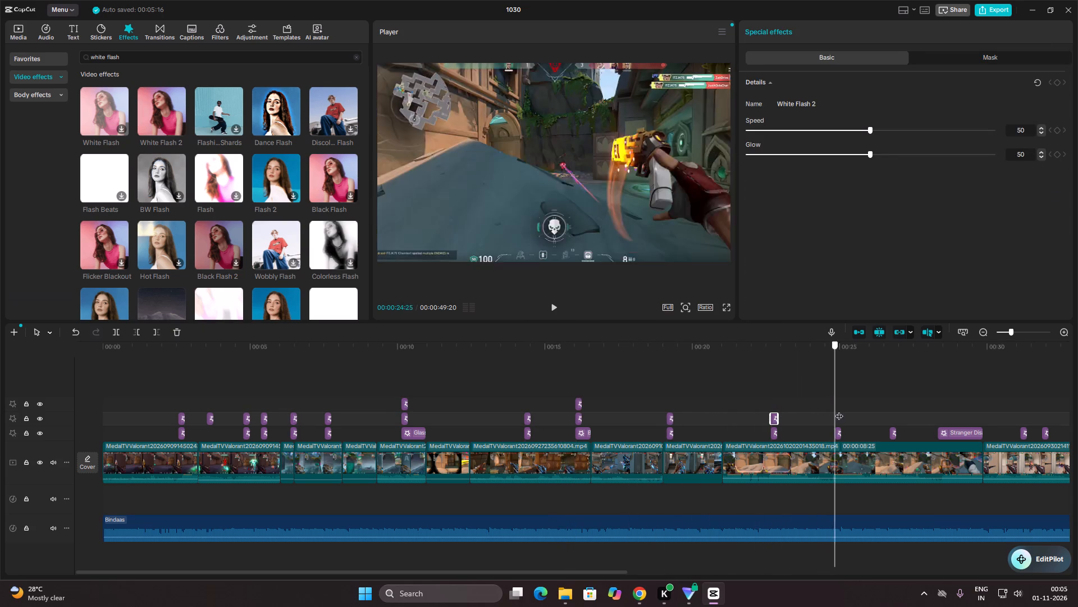
{"action": "left_click_drag", "start_coordinate": [839, 410], "coordinate": [890, 408]}
{"action": "key", "text": "ctrl+v"}
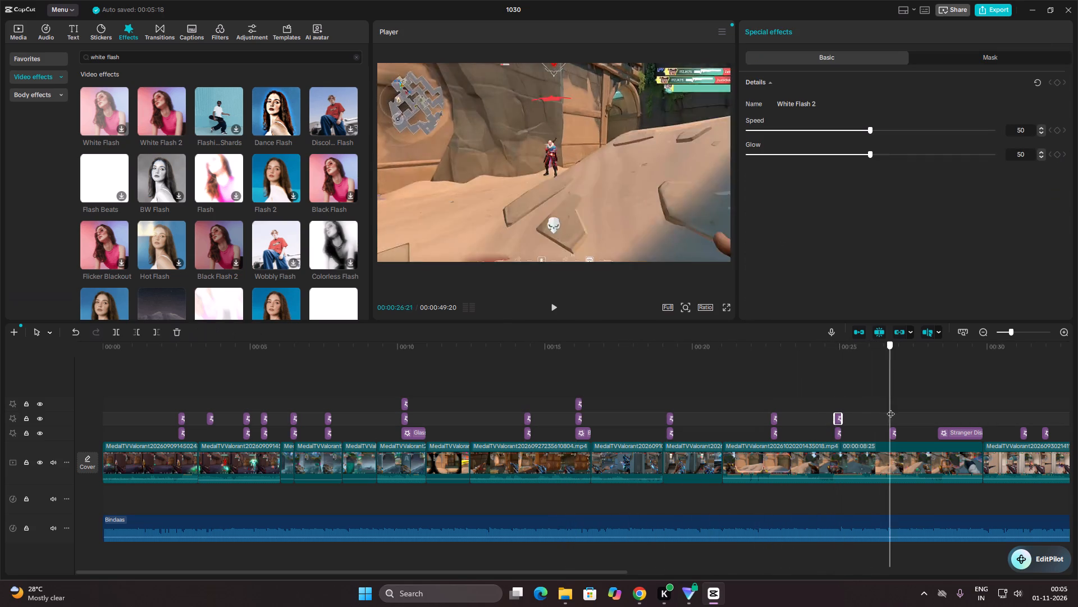
{"action": "left_click_drag", "start_coordinate": [890, 408], "coordinate": [938, 407]}
{"action": "key", "text": "ctrl+v"}
{"action": "key", "text": "ctrl+v"}
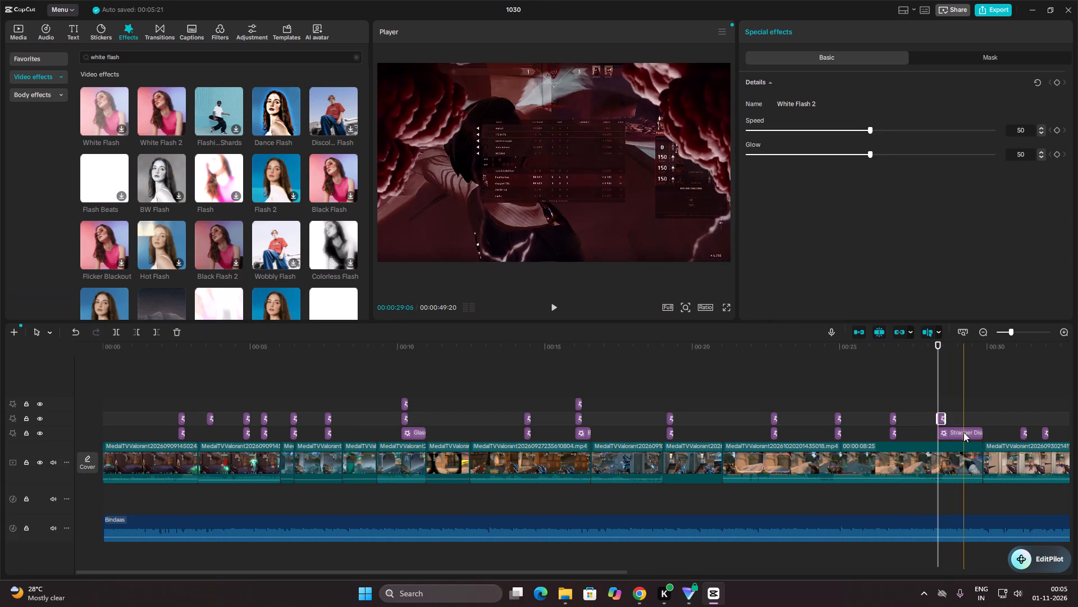
{"action": "left_click_drag", "start_coordinate": [939, 389], "coordinate": [1018, 392]}
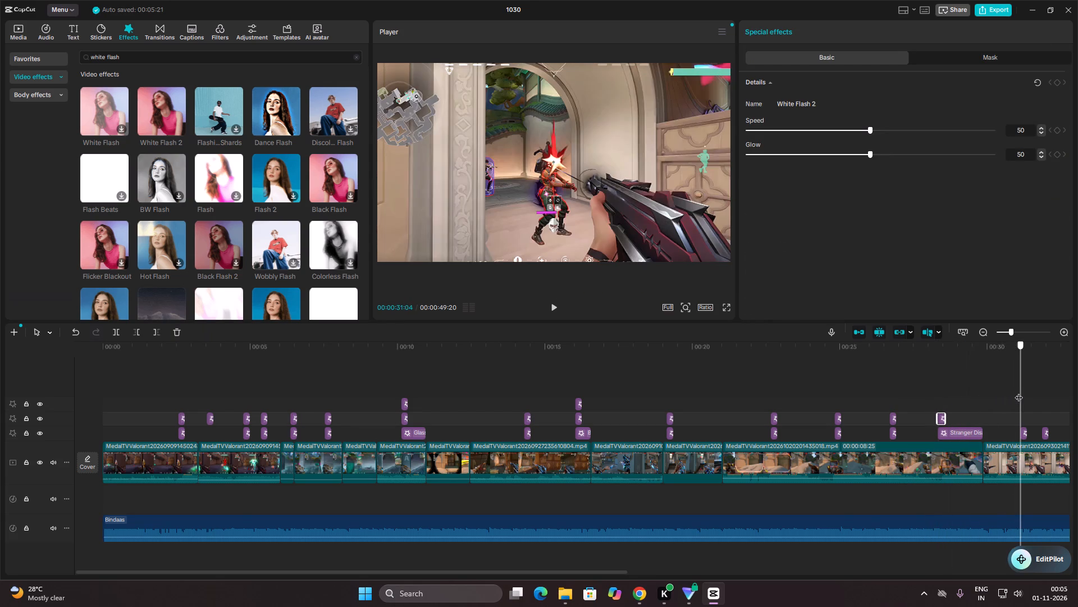
{"action": "left_click_drag", "start_coordinate": [1018, 392], "coordinate": [1040, 392]}
{"action": "key", "text": "ctrl+v"}
{"action": "key", "text": "ctrl+v"}
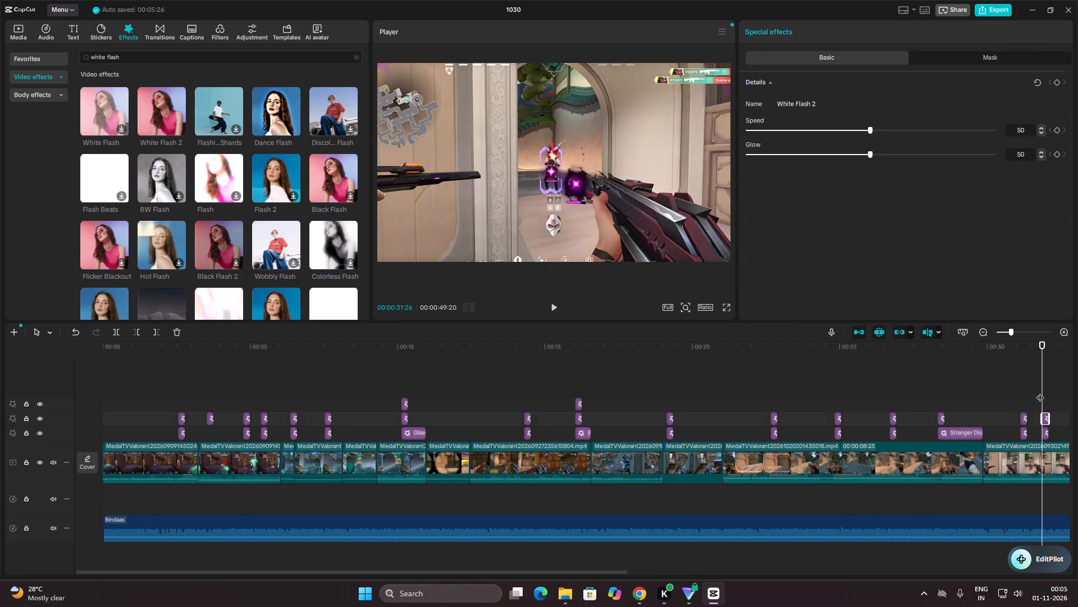
Play the montage from the beginning to about 45 s to review the flashes and find the remaining shot.
{"action": "left_click_drag", "start_coordinate": [536, 574], "coordinate": [670, 565]}
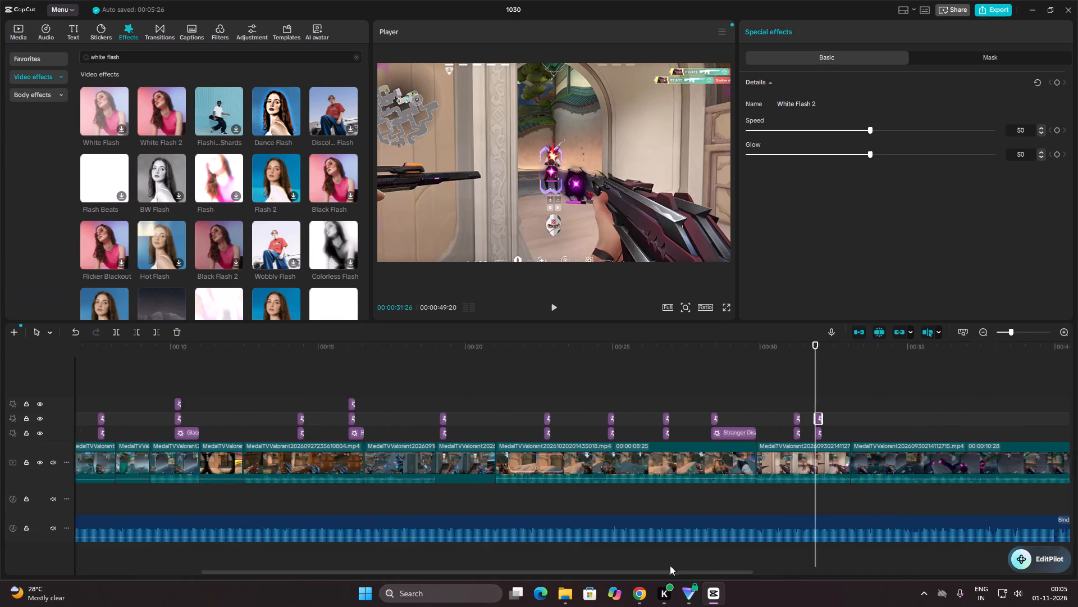
{"action": "left_click_drag", "start_coordinate": [670, 565], "coordinate": [303, 596]}
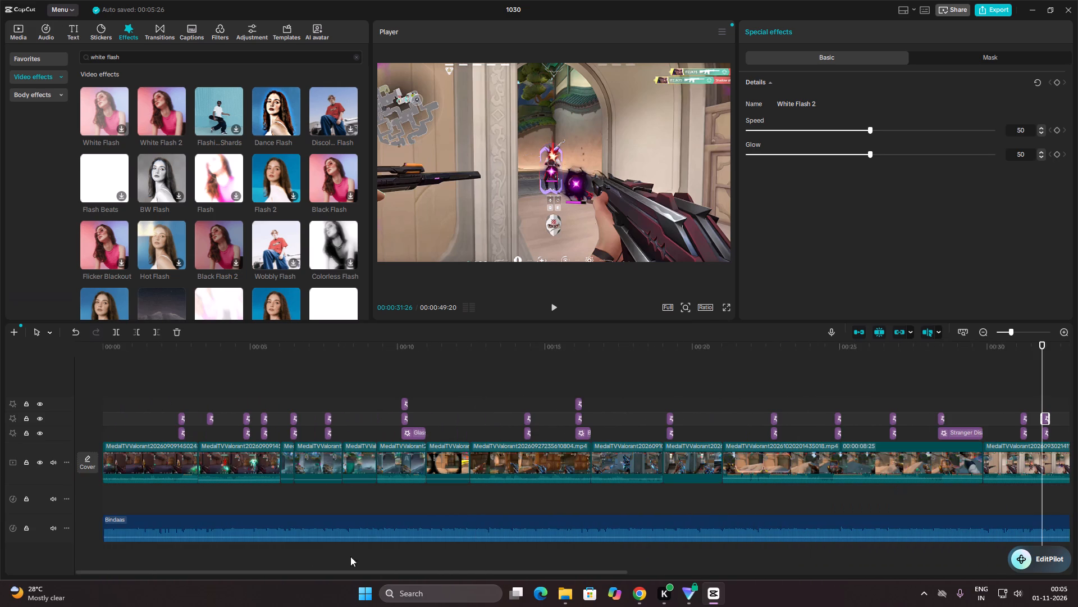
{"action": "left_click_drag", "start_coordinate": [1045, 363], "coordinate": [1, 479]}
{"action": "key", "text": "space"}
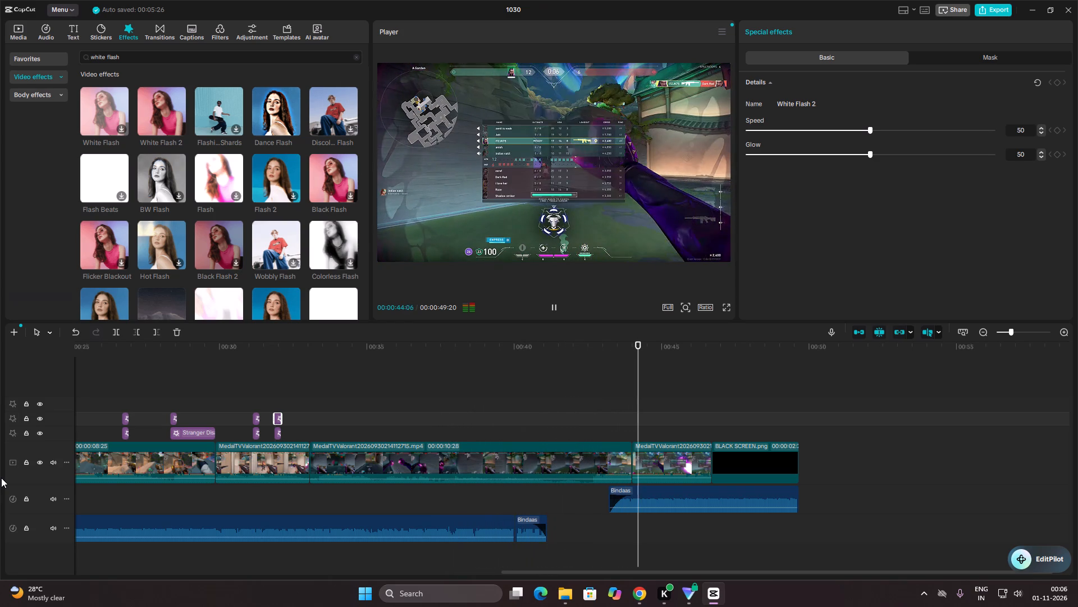
{"action": "key", "text": "space"}
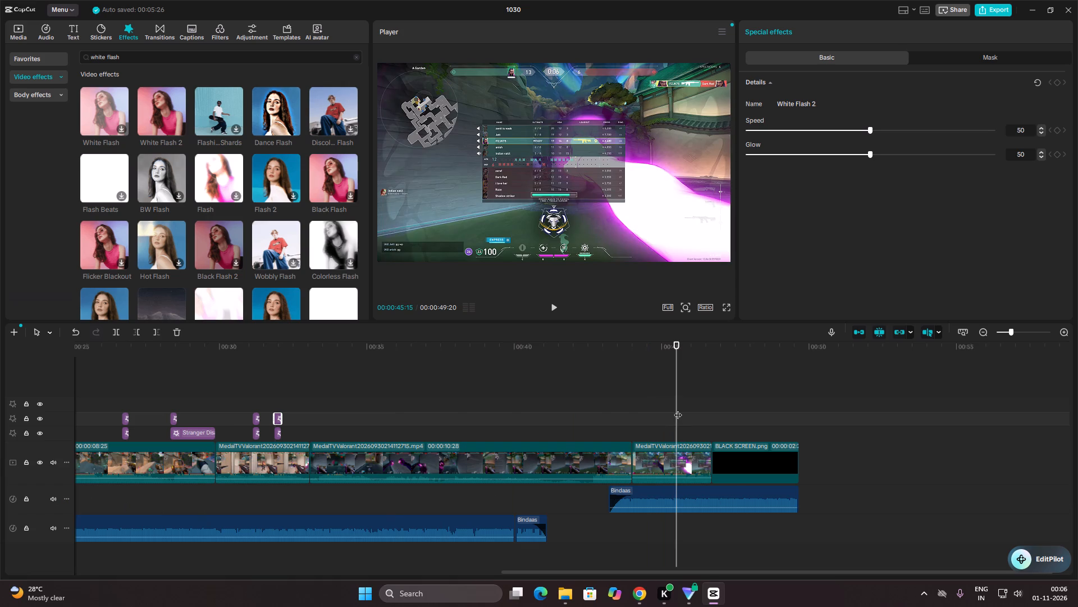
Paste the flash at the final shot, at about 43.5 s, play it through, and return the playhead to the start.
{"action": "left_click_drag", "start_coordinate": [678, 409], "coordinate": [621, 411]}
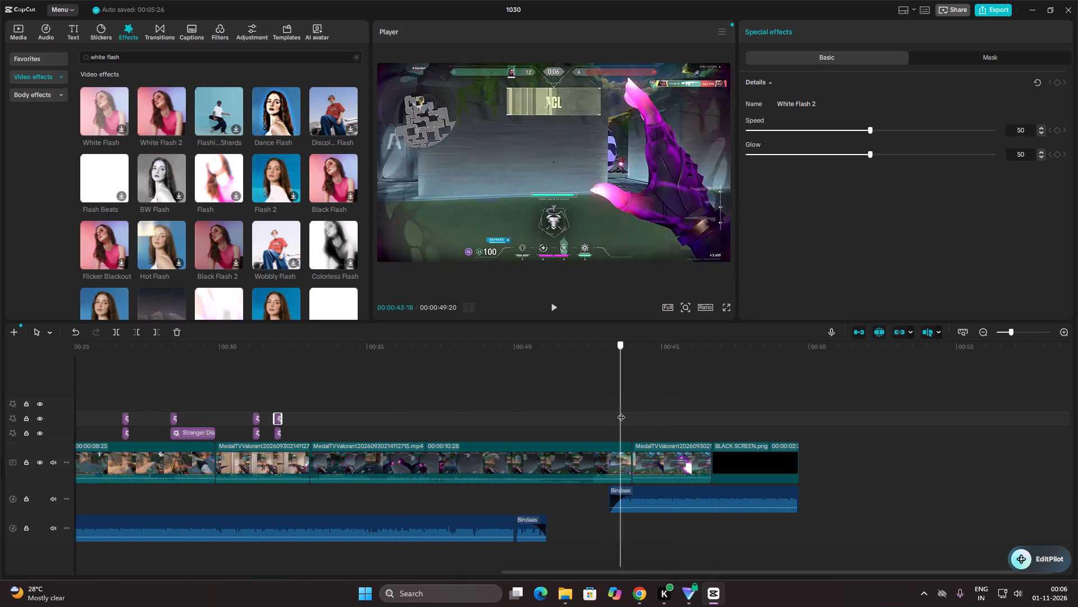
{"action": "left_click_drag", "start_coordinate": [621, 411], "coordinate": [622, 412]}
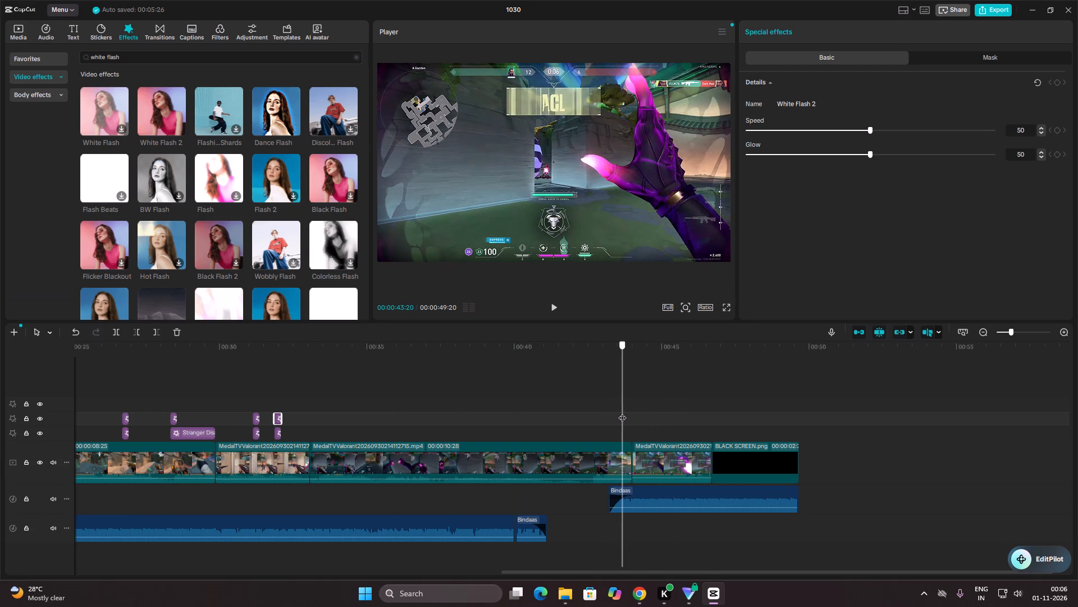
{"action": "left_click_drag", "start_coordinate": [622, 412], "coordinate": [620, 412]}
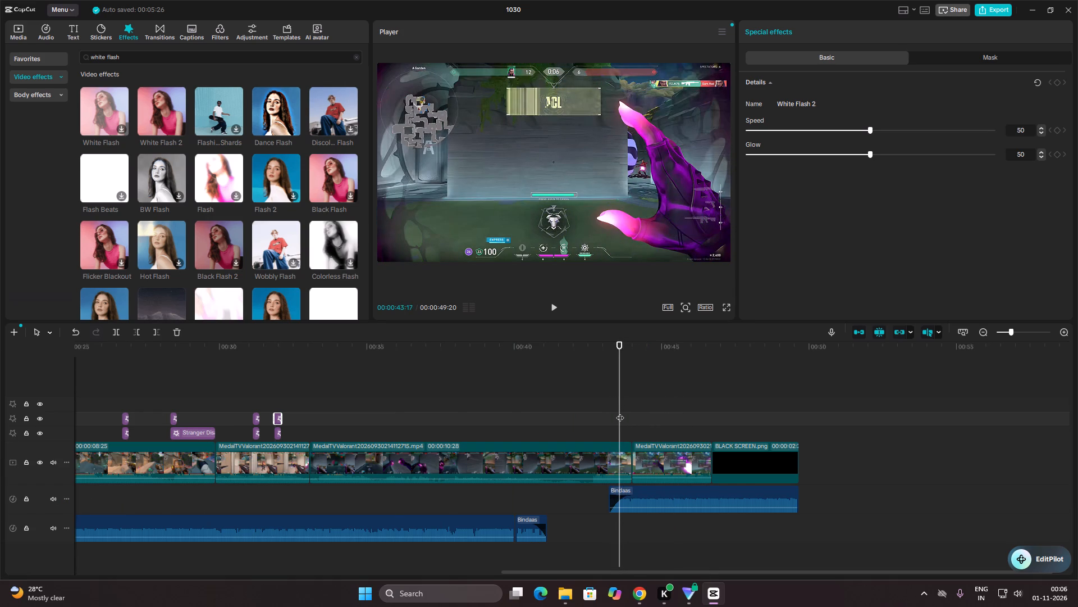
{"action": "left_click_drag", "start_coordinate": [620, 412], "coordinate": [618, 412]}
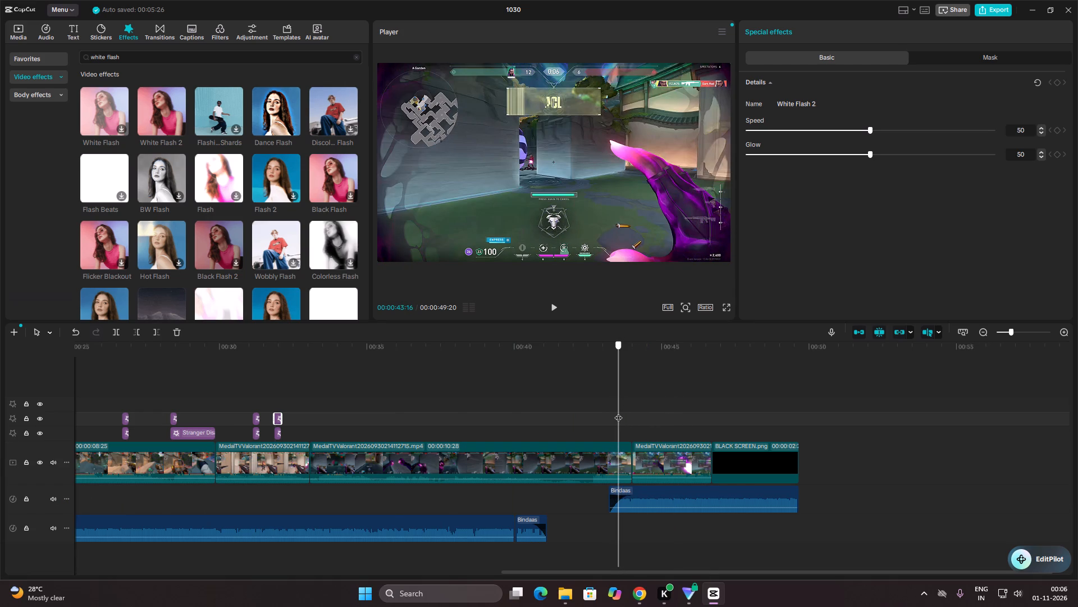
{"action": "left_click_drag", "start_coordinate": [618, 412], "coordinate": [611, 412]}
{"action": "key", "text": "ctrl+v"}
{"action": "key", "text": "space"}
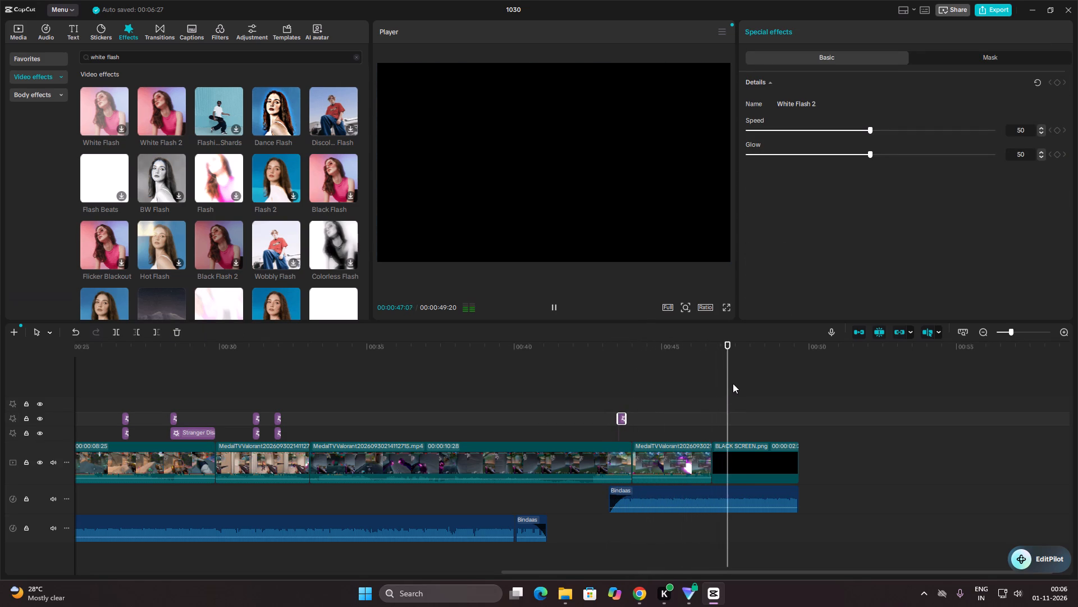
{"action": "left_click_drag", "start_coordinate": [782, 377], "coordinate": [643, 401]}
{"action": "left_click_drag", "start_coordinate": [798, 373], "coordinate": [0, 407]}
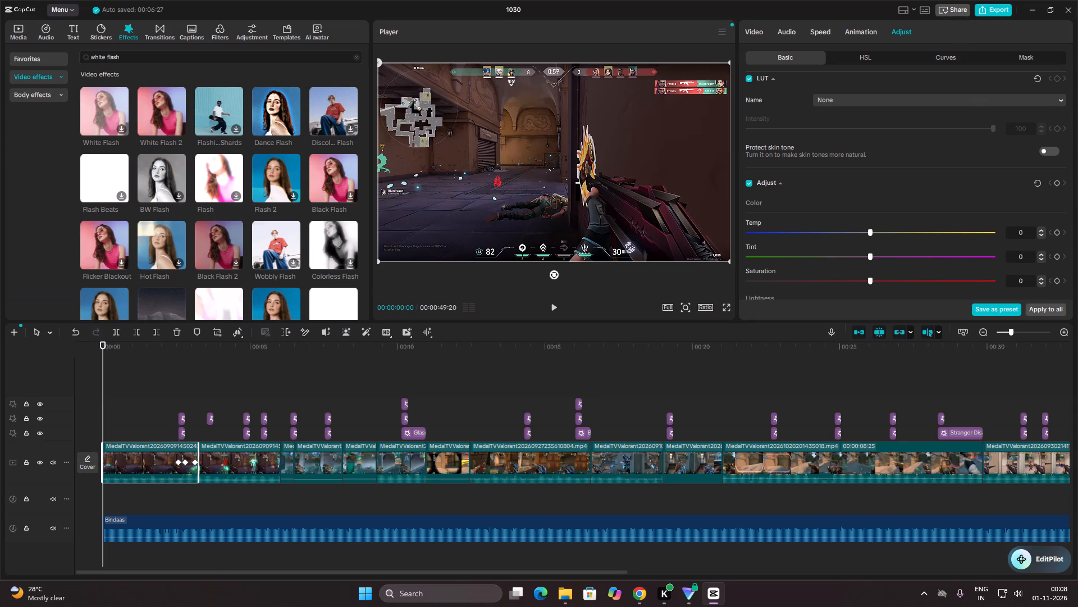
{"action": "left_click_drag", "start_coordinate": [1028, 235], "coordinate": [1018, 236]}
{"action": "type", "text": "-8"}
{"action": "key", "text": "Return"}
Check the tint value in ChatGPT's list and set the first clip's Tint to 3.
{"action": "key", "text": "alt+Tab"}
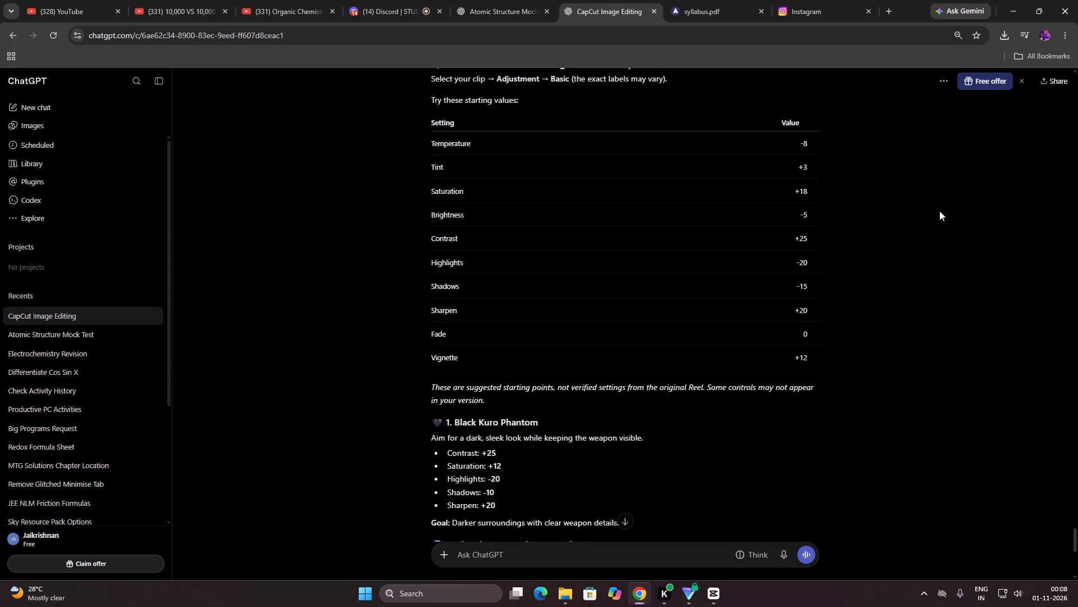
{"action": "key", "text": "alt+Tab"}
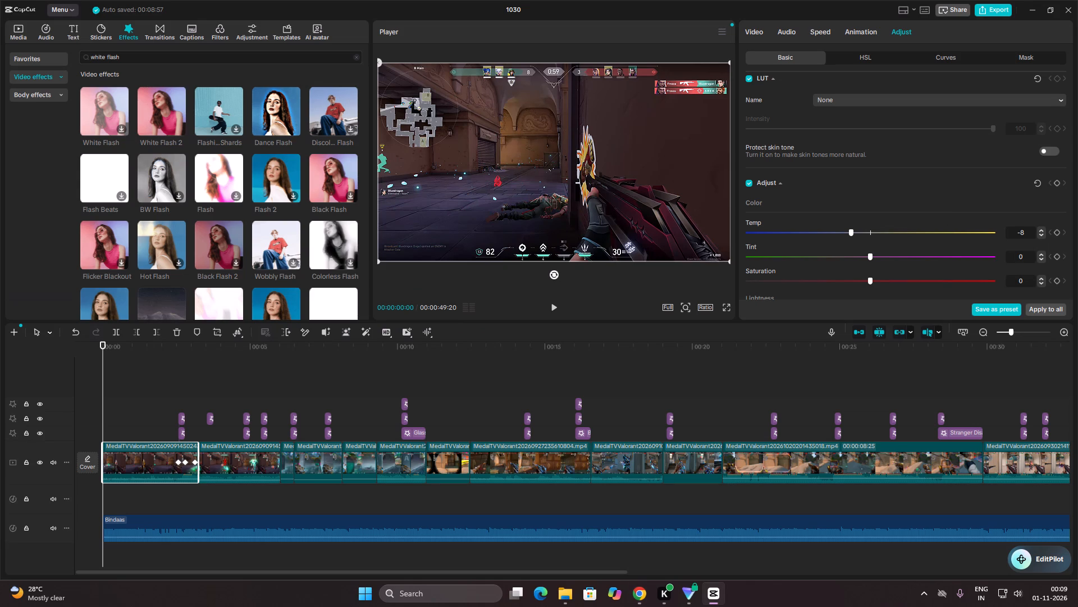
{"action": "left_click_drag", "start_coordinate": [1020, 253], "coordinate": [1015, 257]}
{"action": "left_click_drag", "start_coordinate": [1030, 257], "coordinate": [1024, 256]}
{"action": "double_click", "coordinate": [1044, 253]}
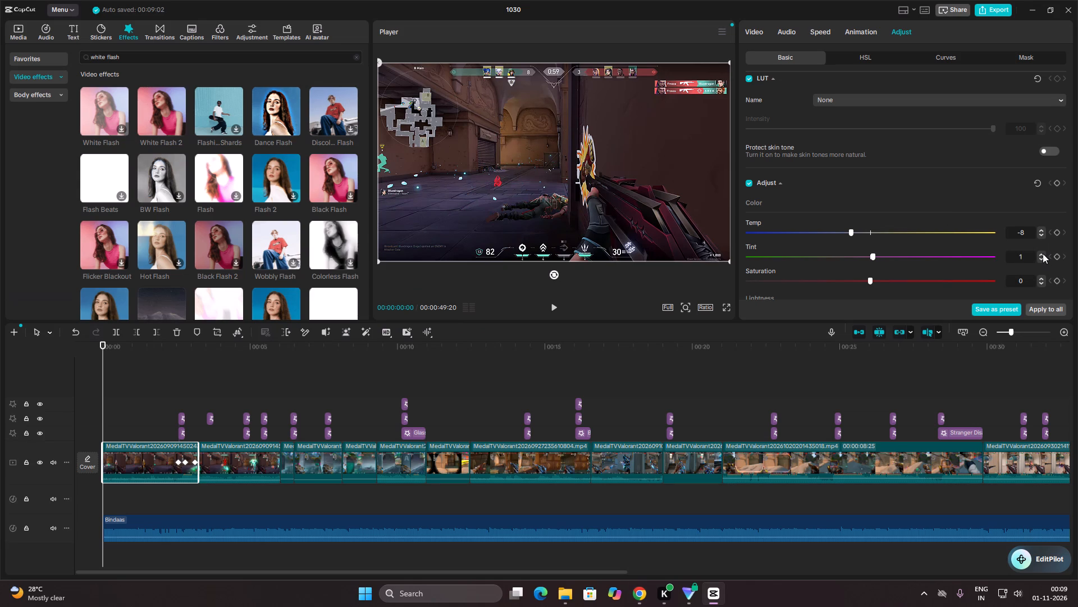
{"action": "left_click", "coordinate": [1043, 253]}
Check the saturation value in ChatGPT's list and set the first clip's Saturation to 18.
{"action": "key", "text": "alt+Tab"}
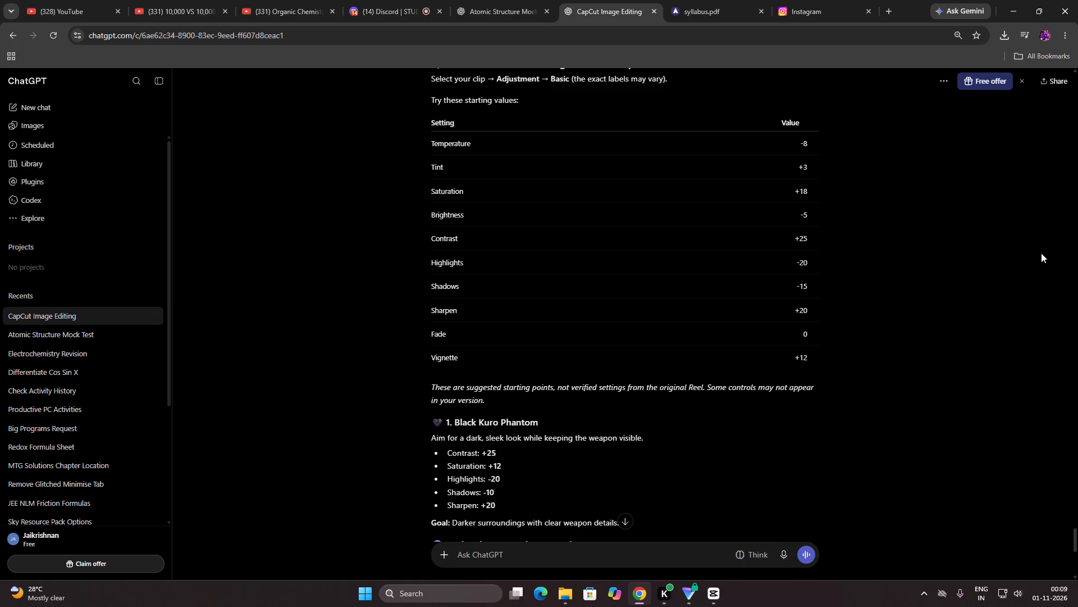
{"action": "key", "text": "alt+Tab"}
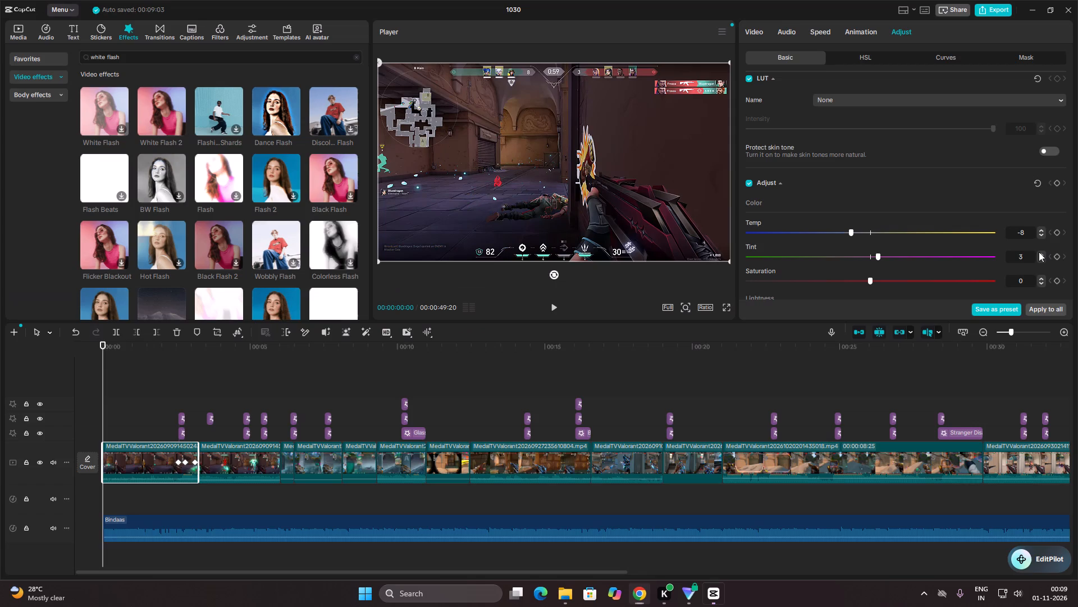
{"action": "key", "text": "alt+Tab"}
{"action": "key", "text": "alt+Tab"}
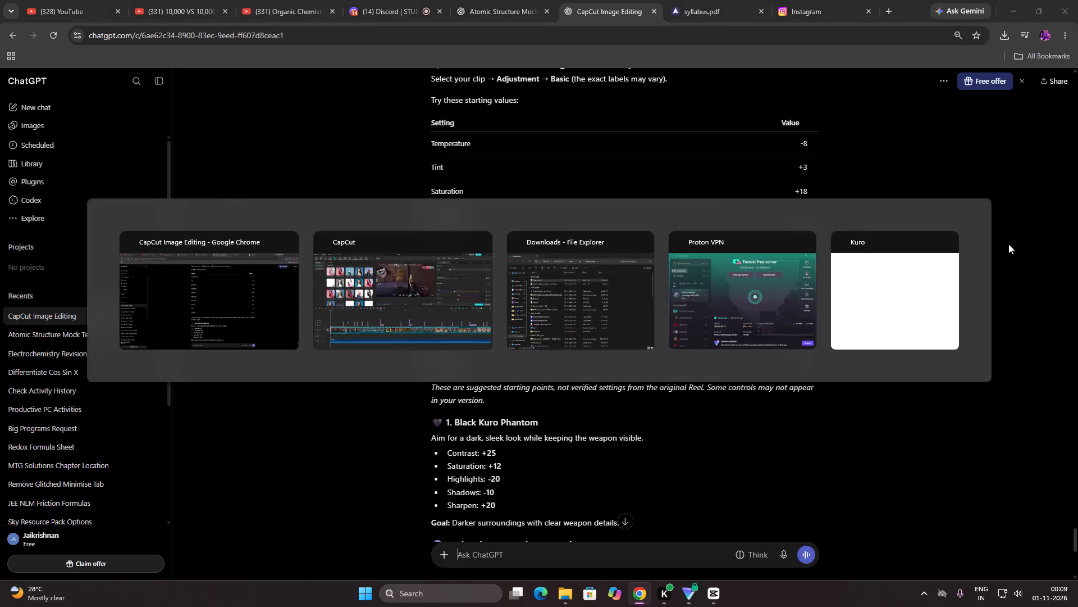
{"action": "left_click_drag", "start_coordinate": [1025, 278], "coordinate": [1016, 281]}
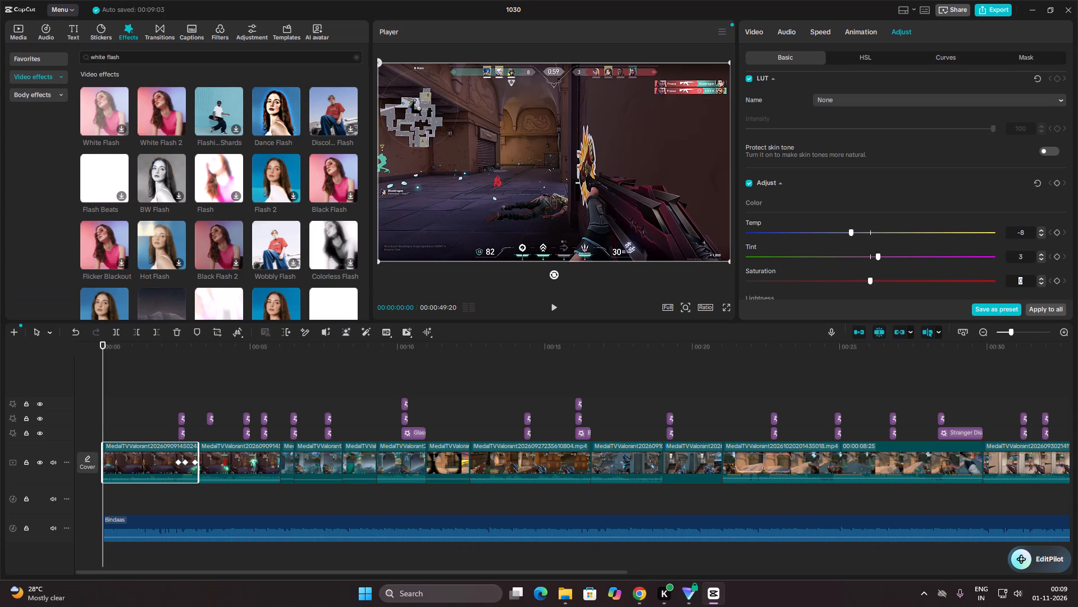
{"action": "type", "text": "18"}
{"action": "key", "text": "Return"}
Look through the first clip's lightness and effects adjustments for a brightness setting matching ChatGPT's list.
{"action": "scroll", "coordinate": [1010, 262], "scroll_direction": "down", "scroll_amount": 2}
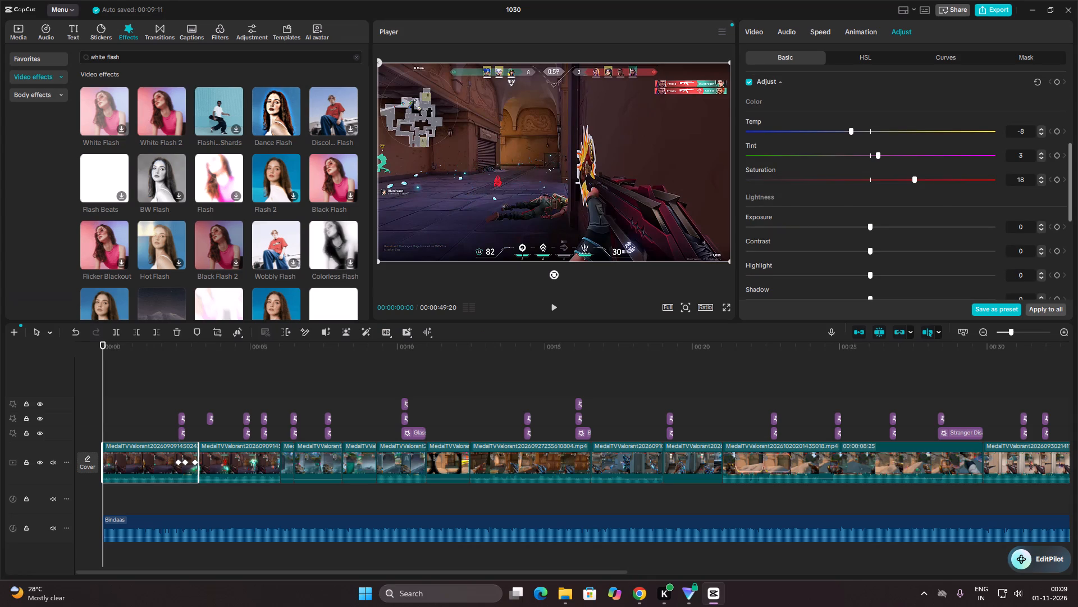
{"action": "scroll", "coordinate": [1010, 262], "scroll_direction": "down", "scroll_amount": 1}
{"action": "key", "text": "alt+Tab"}
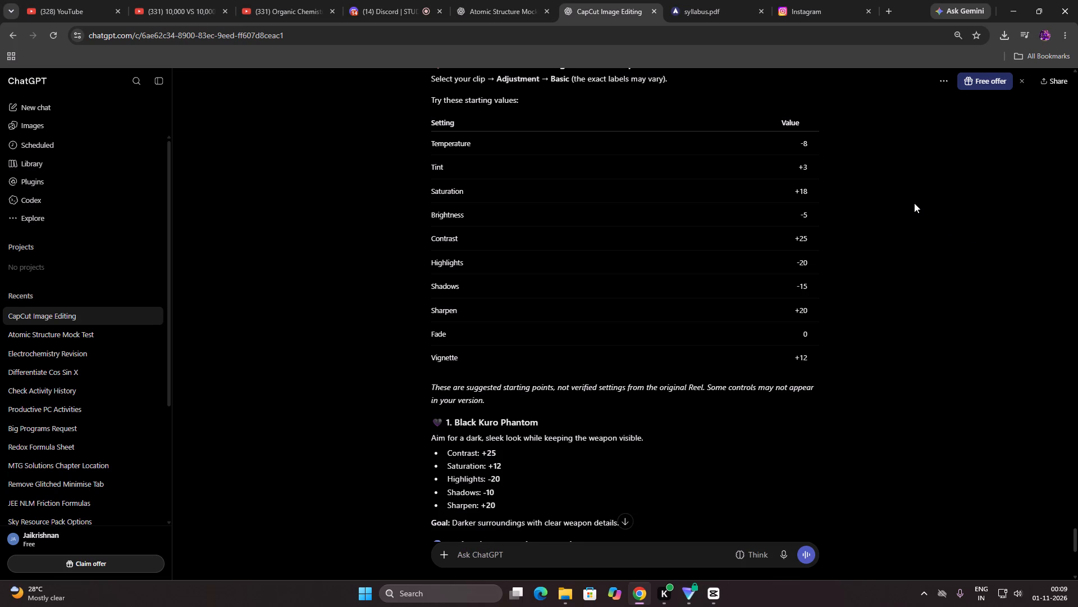
{"action": "key", "text": "alt+Tab"}
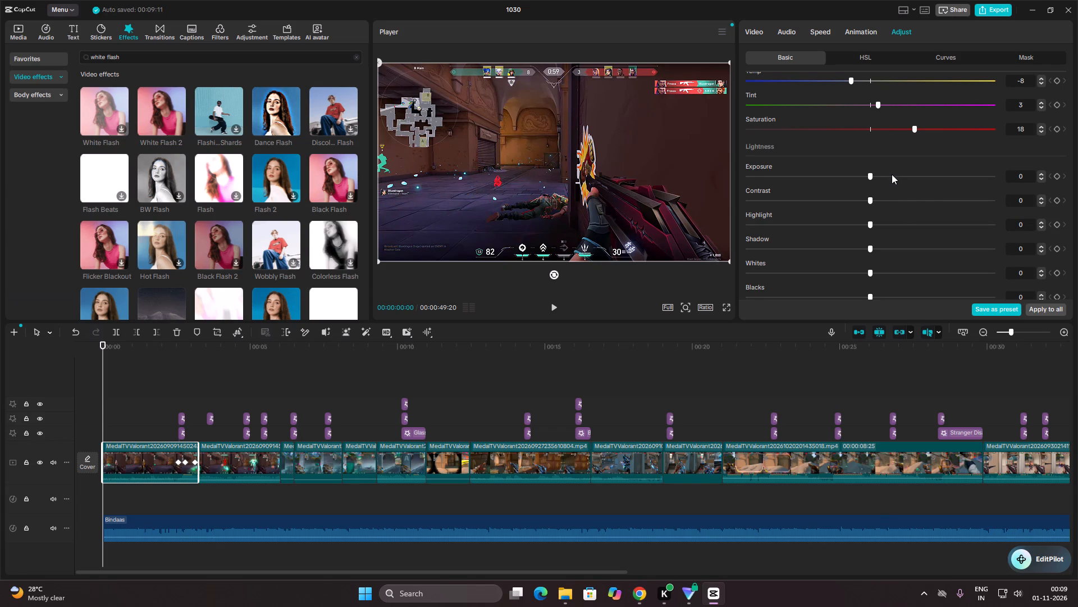
{"action": "scroll", "coordinate": [929, 193], "scroll_direction": "up", "scroll_amount": 1}
{"action": "scroll", "coordinate": [929, 193], "scroll_direction": "down", "scroll_amount": 3}
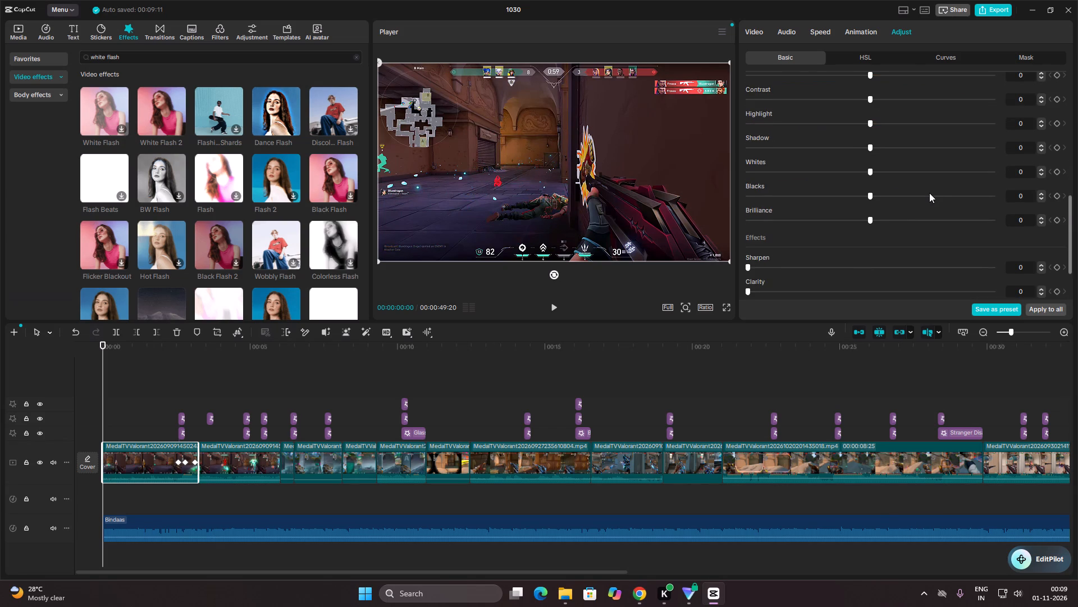
{"action": "scroll", "coordinate": [929, 193], "scroll_direction": "down", "scroll_amount": 2}
{"action": "scroll", "coordinate": [929, 193], "scroll_direction": "up", "scroll_amount": 3}
{"action": "scroll", "coordinate": [929, 193], "scroll_direction": "down", "scroll_amount": 1}
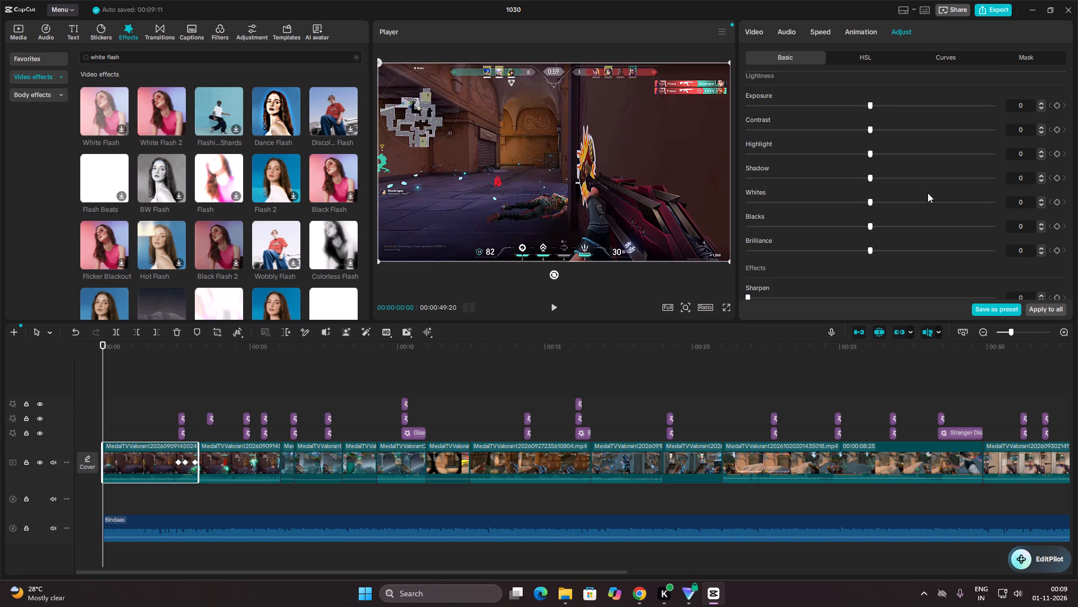
{"action": "scroll", "coordinate": [927, 193], "scroll_direction": "down", "scroll_amount": 4}
{"action": "scroll", "coordinate": [927, 193], "scroll_direction": "up", "scroll_amount": 3}
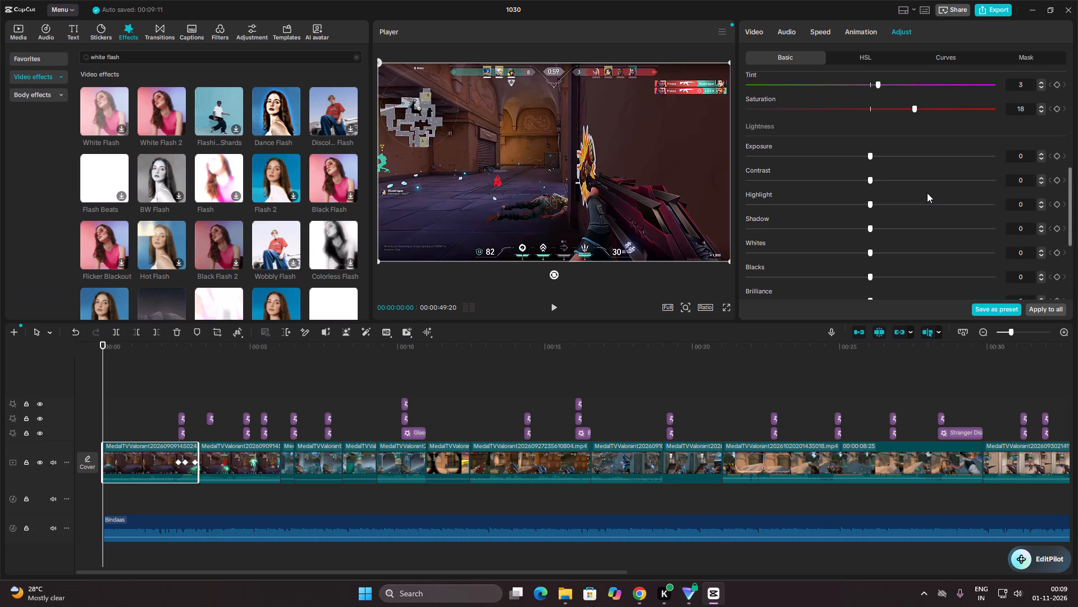
Check the contrast value in ChatGPT's list and set the first clip's Contrast to 25.
{"action": "key", "text": "alt+Tab"}
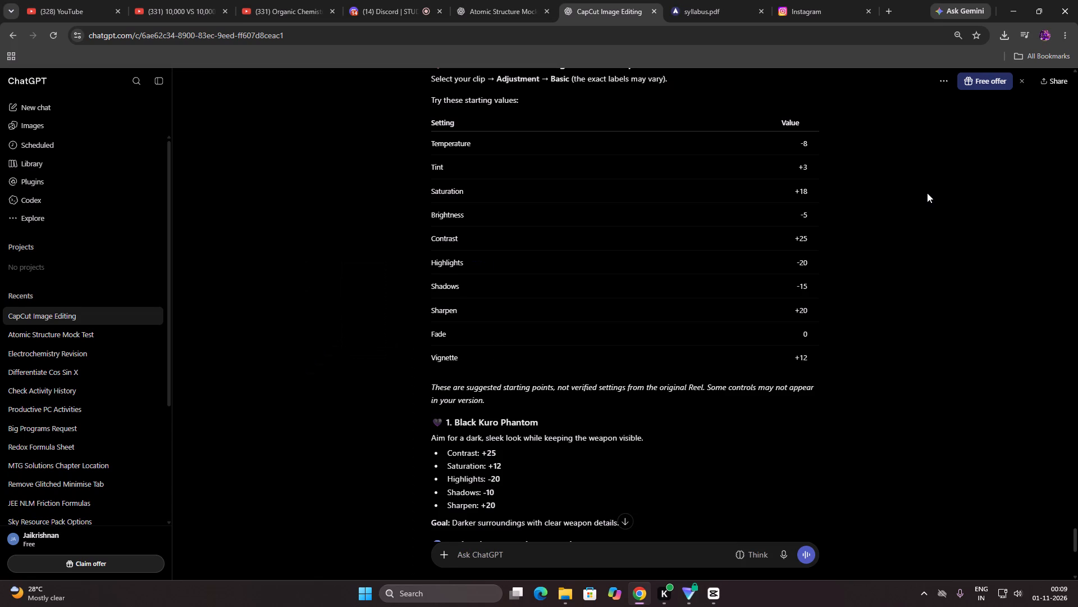
{"action": "key", "text": "alt+Tab"}
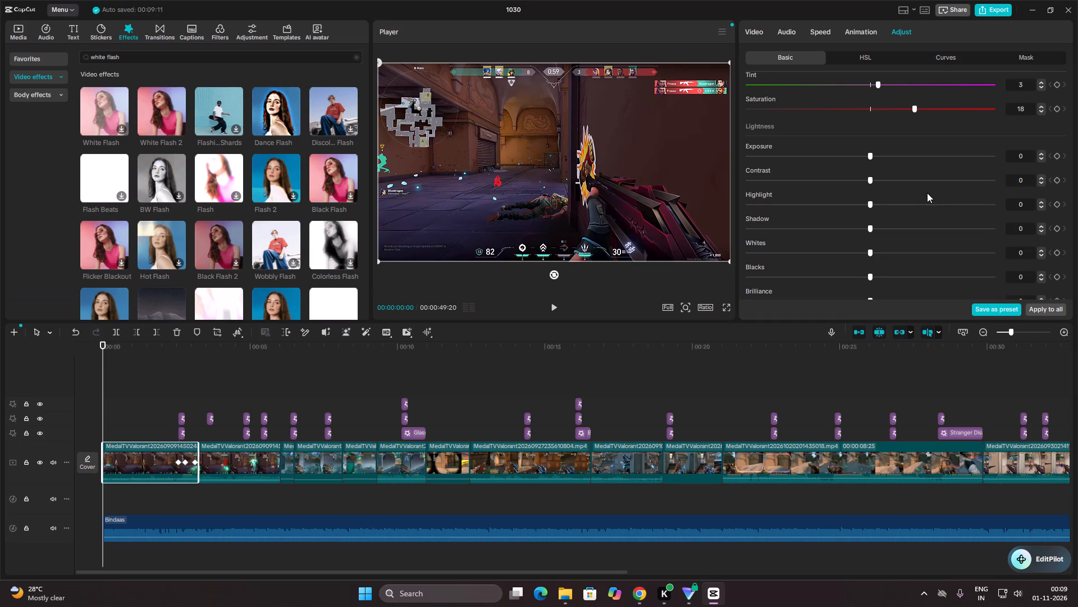
{"action": "left_click_drag", "start_coordinate": [1026, 175], "coordinate": [1017, 177]}
{"action": "type", "text": "25"}
{"action": "key", "text": "Return"}
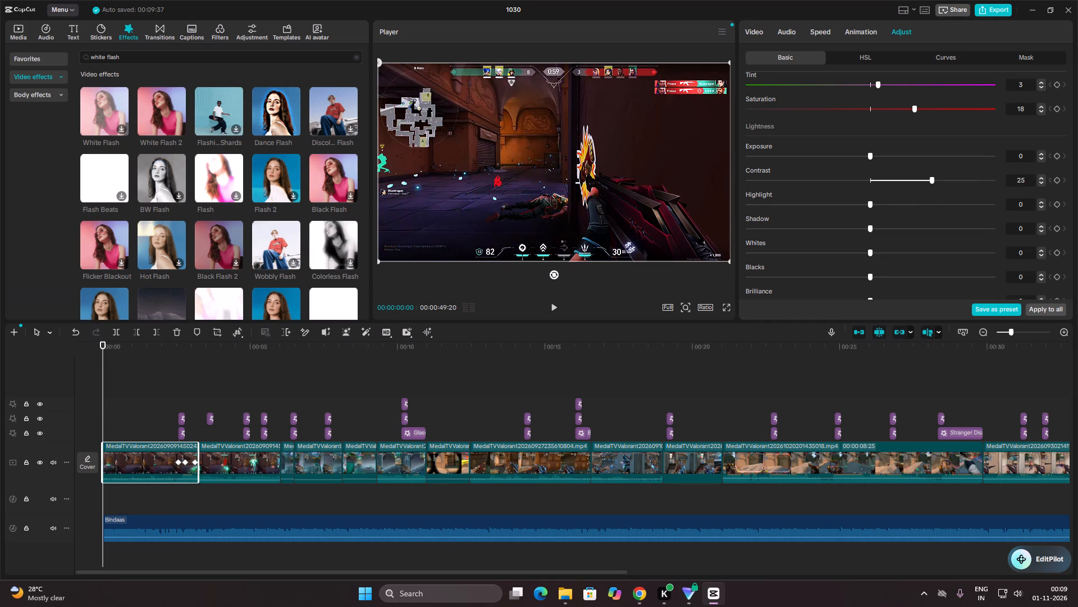
Check the highlights value in ChatGPT's list and set the first clip's Highlight to -20.
{"action": "key", "text": "alt+Tab"}
{"action": "key", "text": "alt+Tab"}
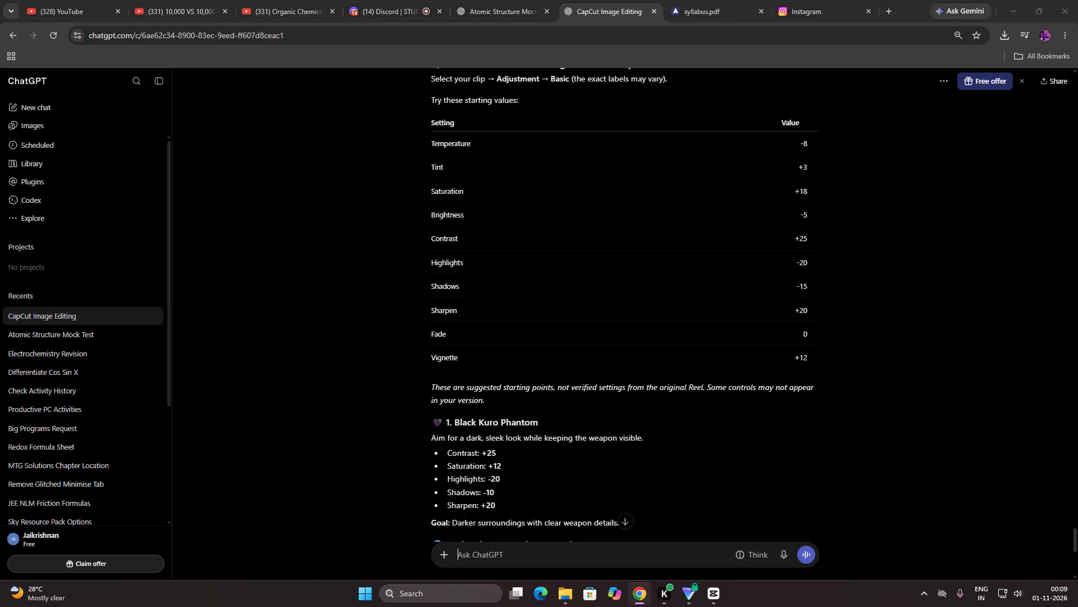
{"action": "left_click_drag", "start_coordinate": [1024, 206], "coordinate": [1013, 207]}
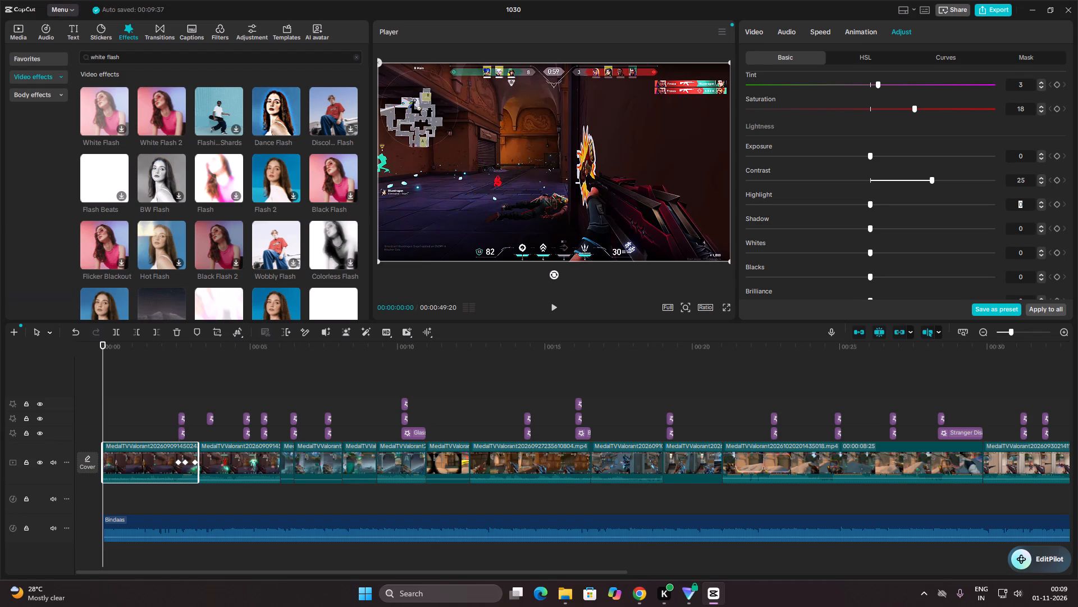
{"action": "type", "text": "-20"}
{"action": "key", "text": "Return"}
Check the shadows value in ChatGPT's list and set the first clip's Shadow to -15.
{"action": "key", "text": "alt+Tab"}
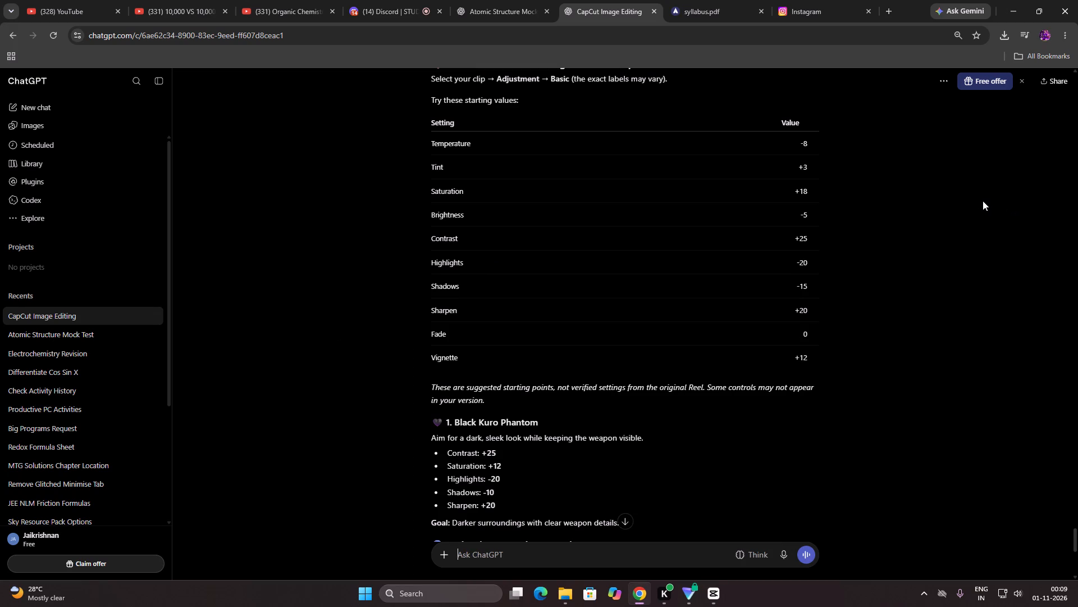
{"action": "key", "text": "alt+Tab"}
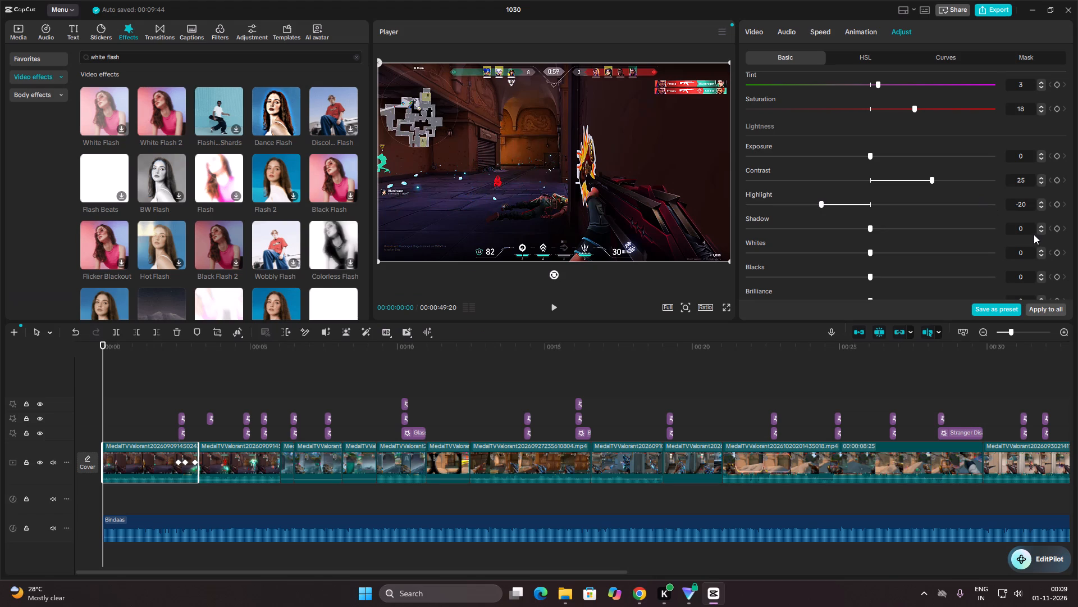
{"action": "left_click", "coordinate": [1034, 234]}
{"action": "left_click", "coordinate": [1031, 233]}
{"action": "key", "text": "minus"}
{"action": "key", "text": "BackSpace"}
{"action": "type", "text": "-15"}
{"action": "key", "text": "Return"}
Check the sharpen value in ChatGPT's list and set the first clip's Sharpen to 20.
{"action": "left_click", "coordinate": [1026, 250]}
{"action": "key", "text": "alt+Tab"}
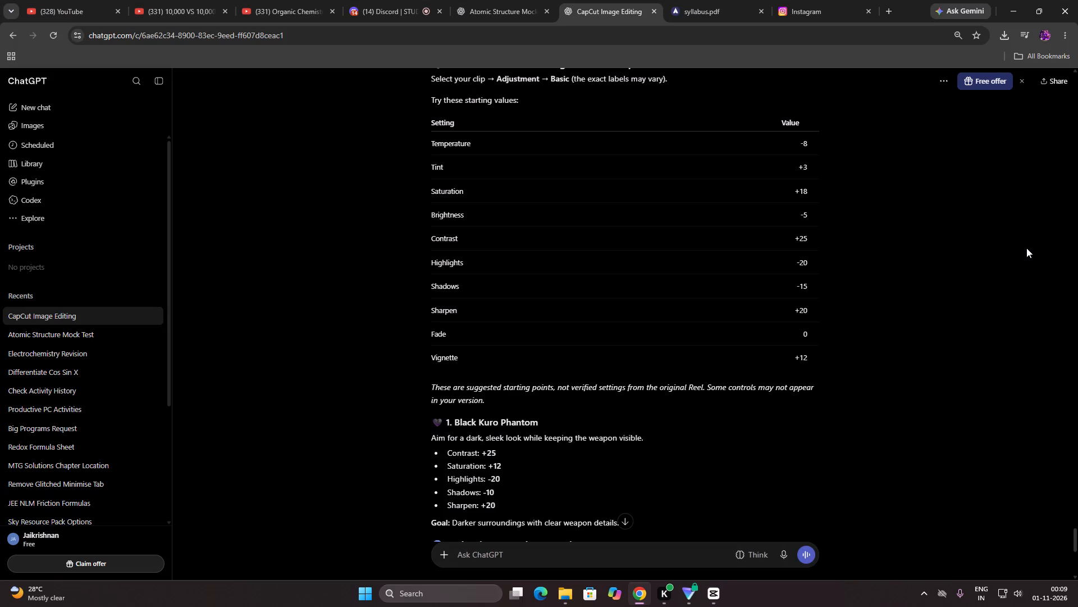
{"action": "key", "text": "alt+Tab"}
{"action": "scroll", "coordinate": [971, 229], "scroll_direction": "down", "scroll_amount": 1}
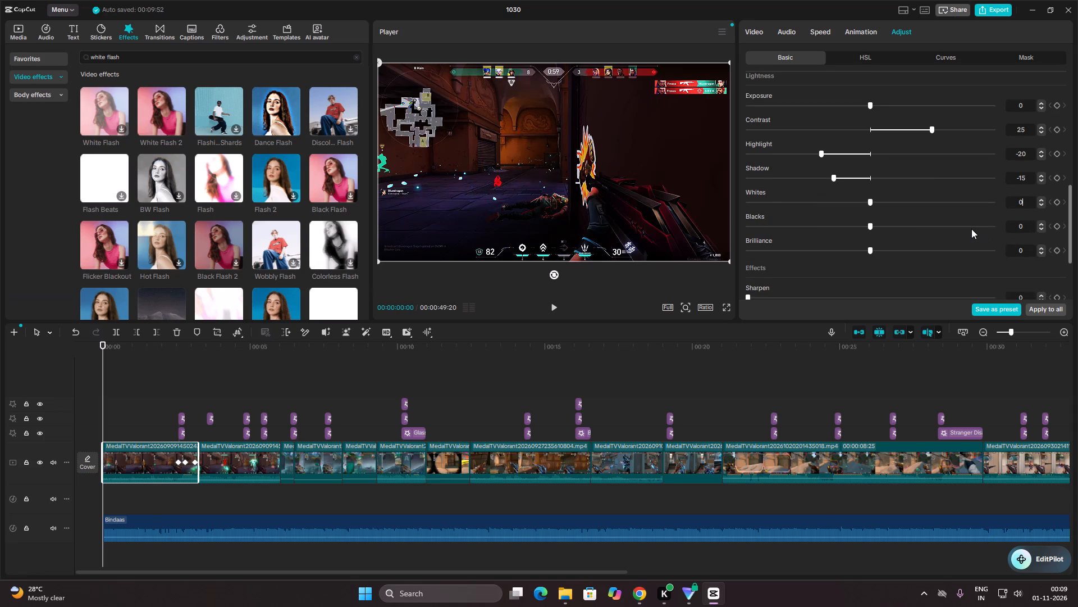
{"action": "scroll", "coordinate": [972, 234], "scroll_direction": "down", "scroll_amount": 1}
{"action": "left_click_drag", "start_coordinate": [1026, 243], "coordinate": [1018, 247]}
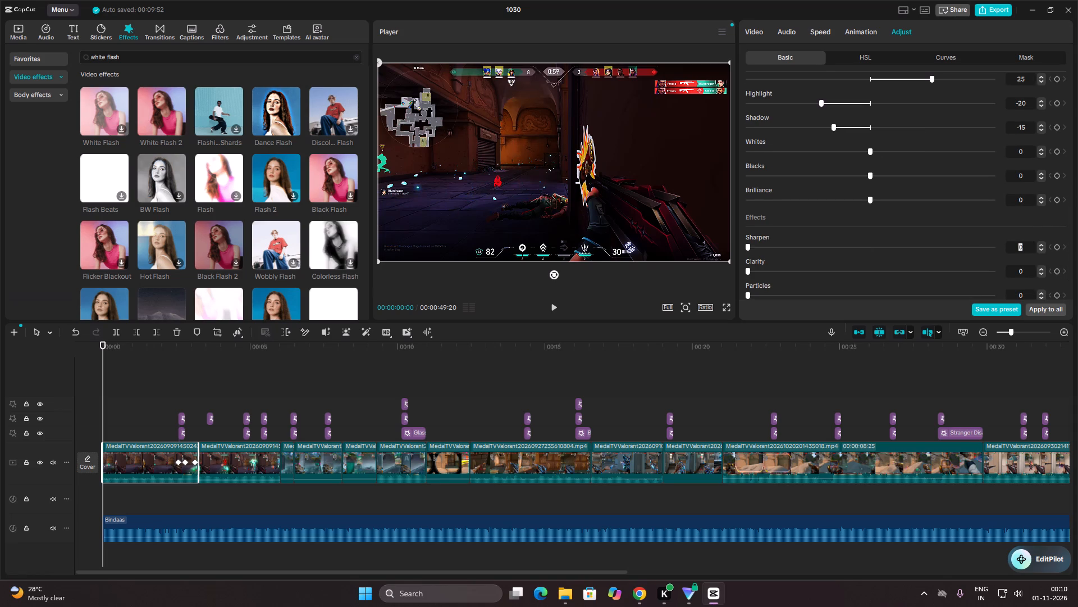
{"action": "left_click_drag", "start_coordinate": [1018, 247], "coordinate": [1016, 247]}
{"action": "type", "text": "=20"}
{"action": "key", "text": "Return"}
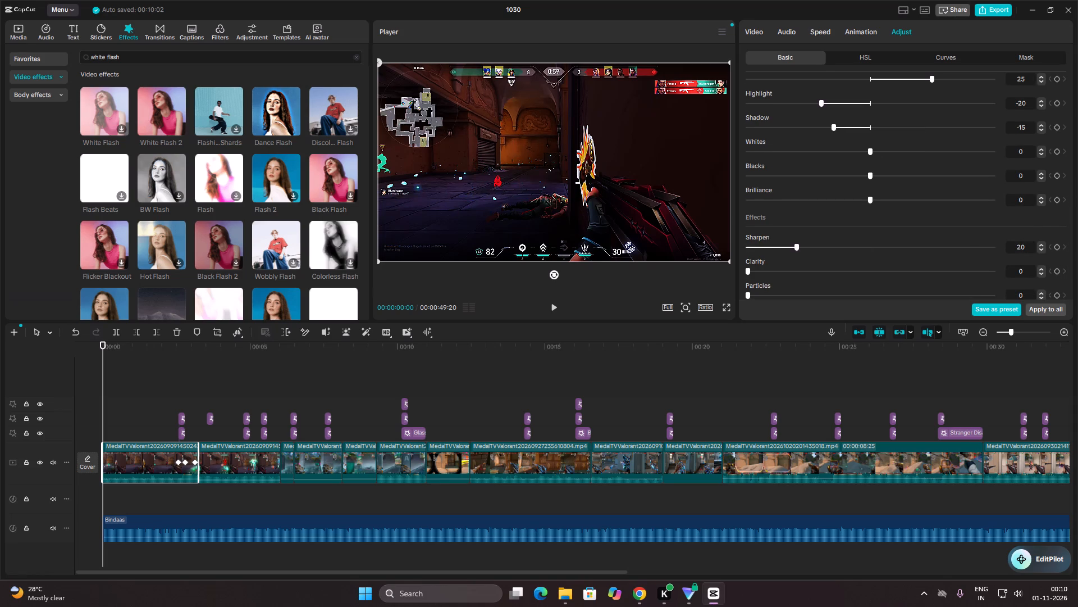
Check the remaining values in ChatGPT's list and set the first clip's Vignette to 12.
{"action": "key", "text": "alt+Tab"}
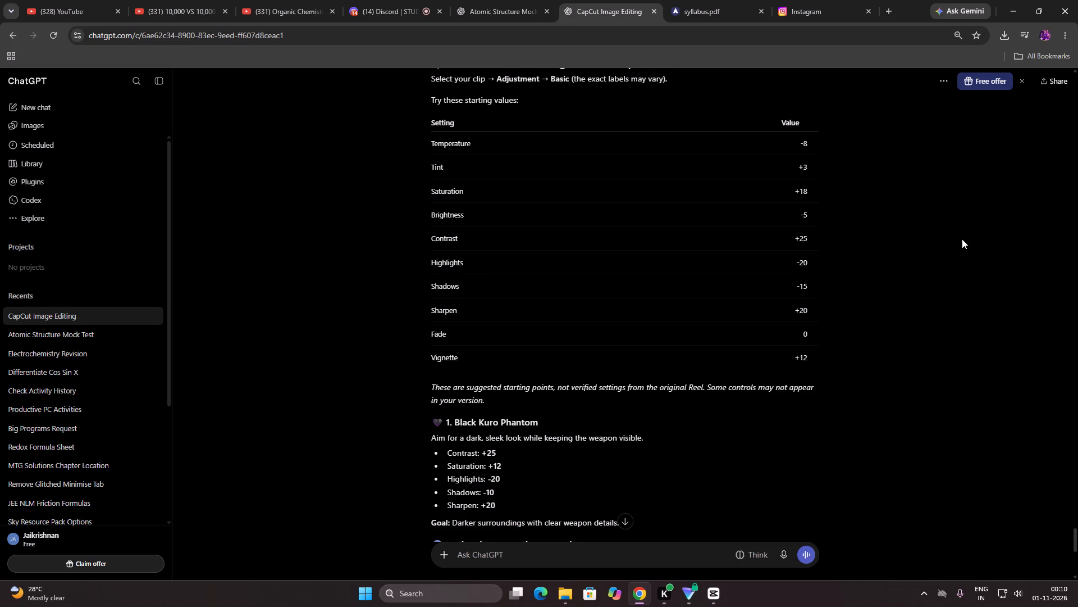
{"action": "key", "text": "alt+Tab"}
{"action": "key", "text": "alt+Tab"}
{"action": "key", "text": "alt+Tab"}
{"action": "scroll", "coordinate": [965, 250], "scroll_direction": "down", "scroll_amount": 1}
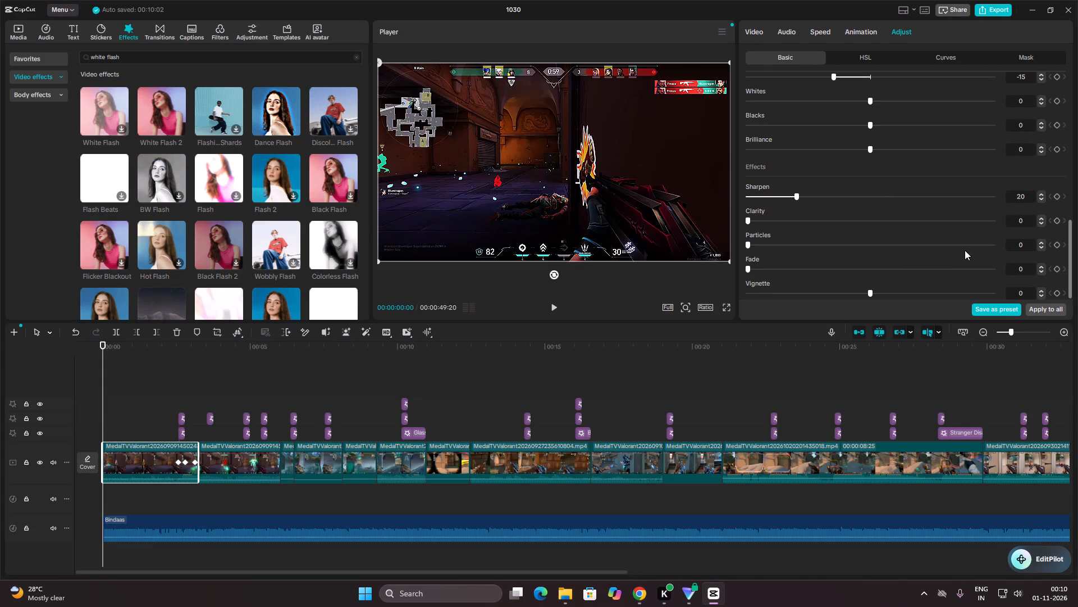
{"action": "scroll", "coordinate": [965, 250], "scroll_direction": "down", "scroll_amount": 1}
{"action": "scroll", "coordinate": [1018, 277], "scroll_direction": "down", "scroll_amount": 1}
{"action": "left_click_drag", "start_coordinate": [1025, 287], "coordinate": [1018, 292]}
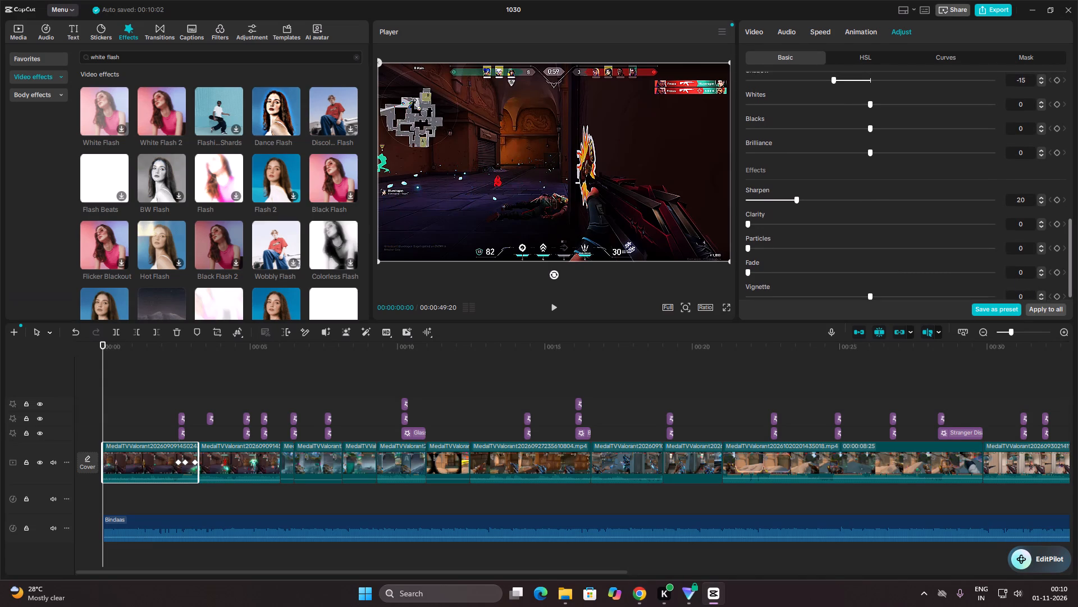
{"action": "left_click_drag", "start_coordinate": [1018, 292], "coordinate": [1016, 293]}
{"action": "key", "text": "BackSpace"}
{"action": "type", "text": "12"}
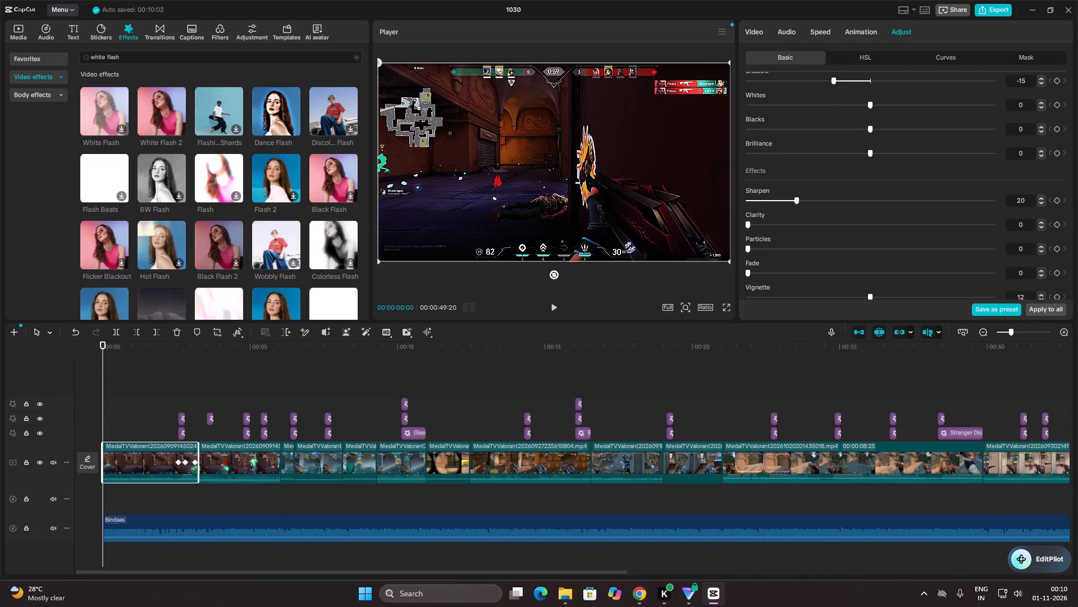
{"action": "key", "text": "Return"}
Review the first clip's basic adjustments from LUT and colour through lightness and effects.
{"action": "scroll", "coordinate": [969, 233], "scroll_direction": "up", "scroll_amount": 4}
{"action": "scroll", "coordinate": [875, 181], "scroll_direction": "up", "scroll_amount": 2}
{"action": "scroll", "coordinate": [874, 181], "scroll_direction": "down", "scroll_amount": 1}
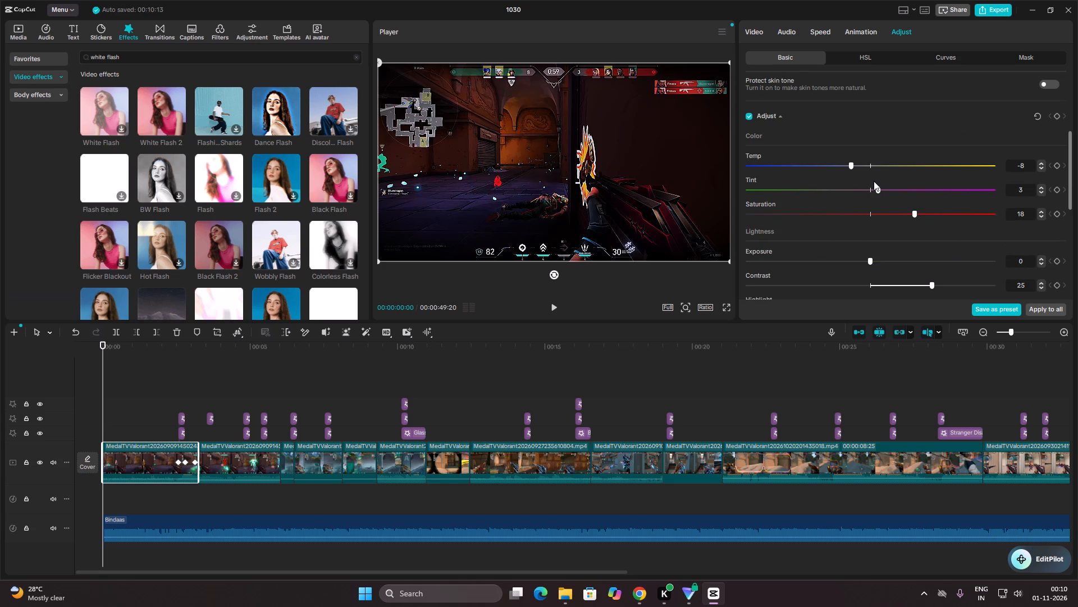
{"action": "scroll", "coordinate": [837, 235], "scroll_direction": "down", "scroll_amount": 1}
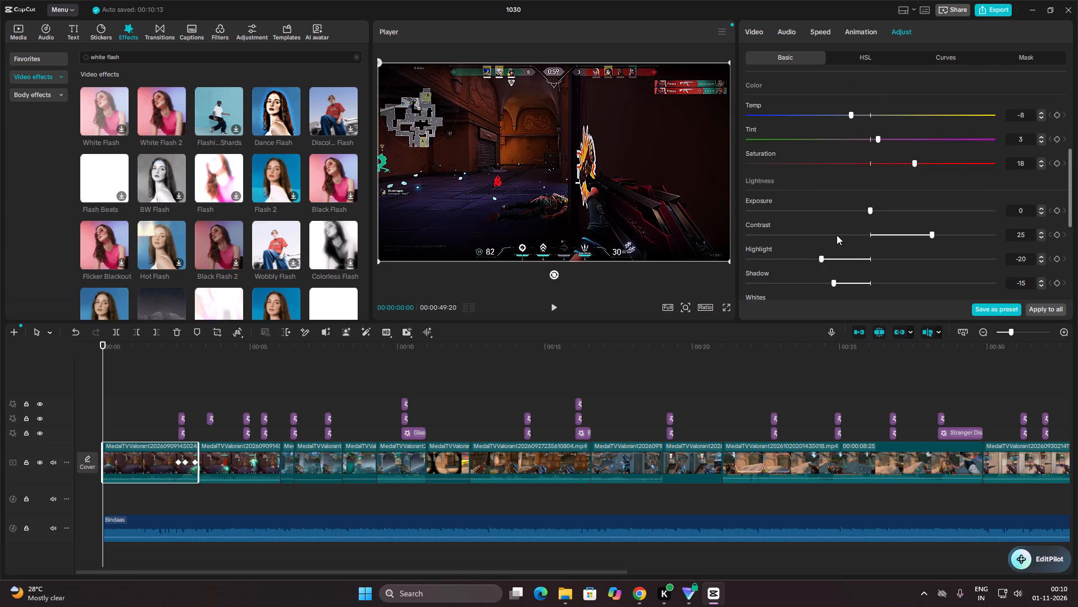
{"action": "scroll", "coordinate": [837, 234], "scroll_direction": "down", "scroll_amount": 5}
{"action": "scroll", "coordinate": [837, 234], "scroll_direction": "up", "scroll_amount": 11}
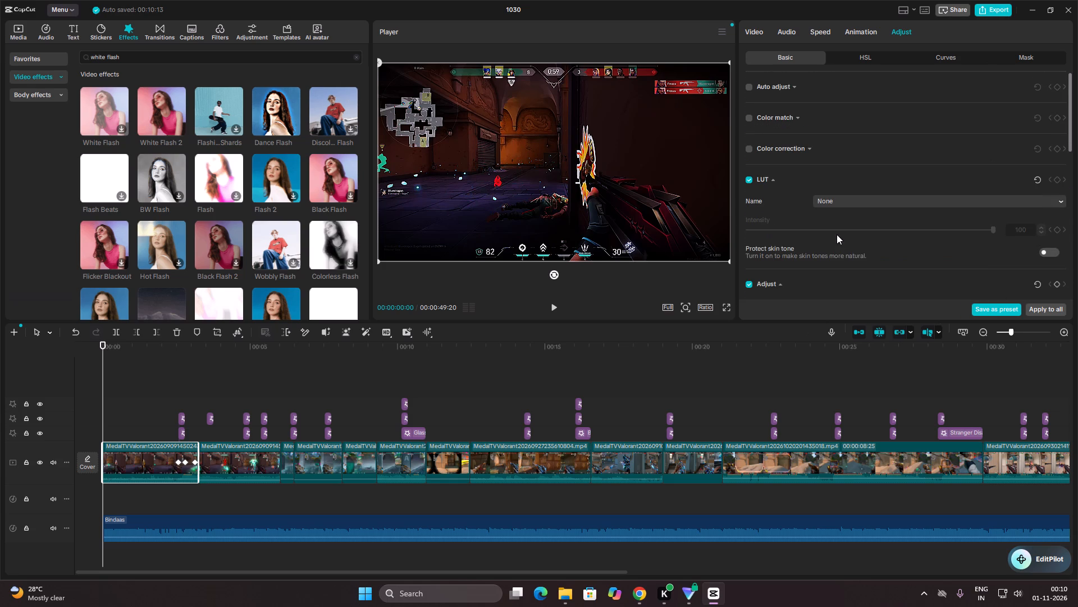
{"action": "scroll", "coordinate": [837, 214], "scroll_direction": "down", "scroll_amount": 2}
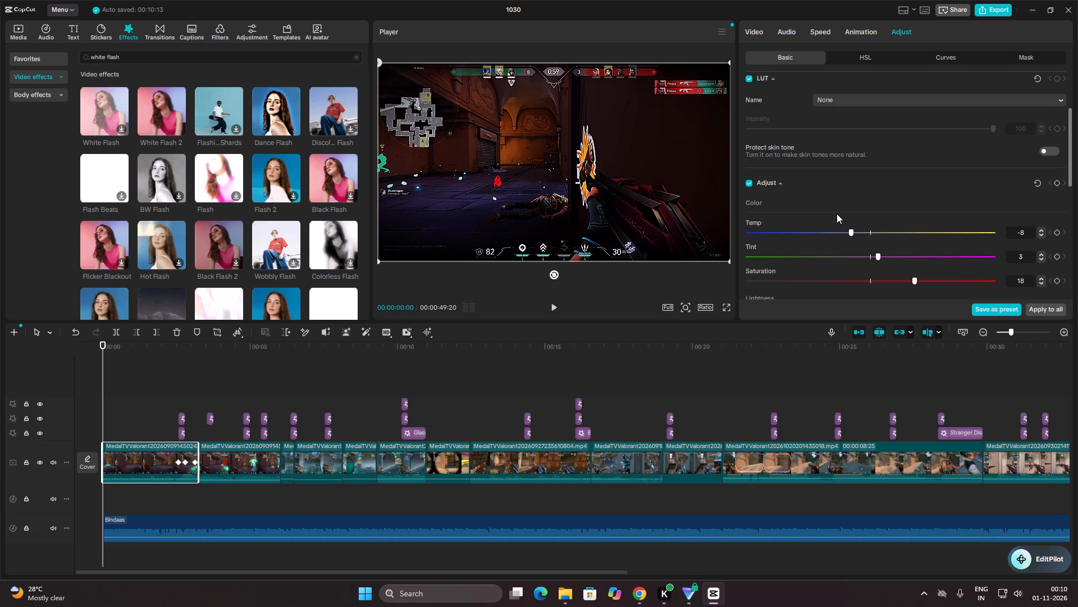
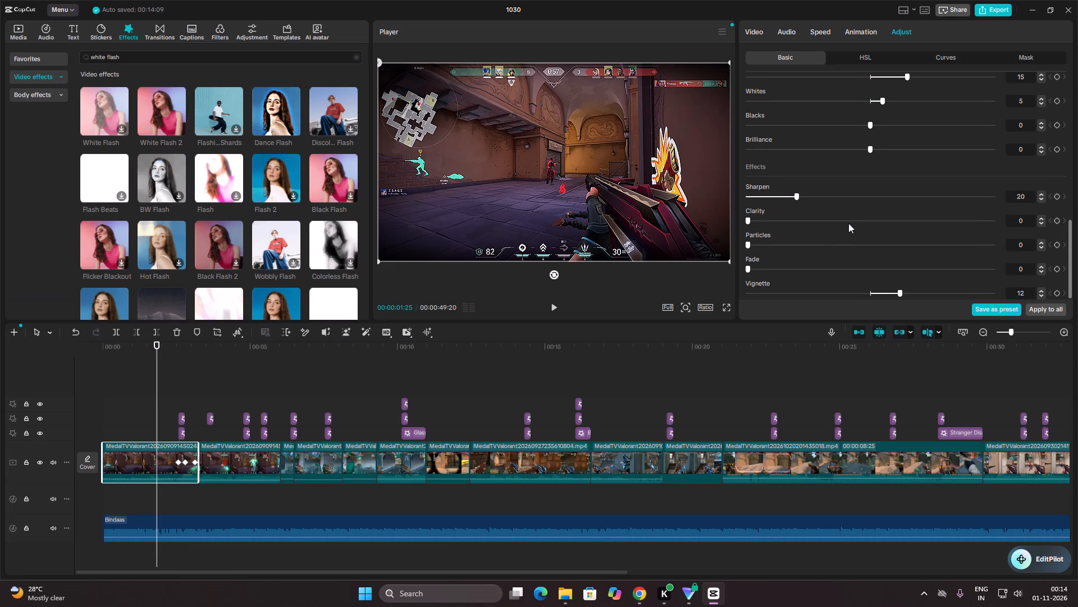
{"action": "key", "text": "alt+Tab"}
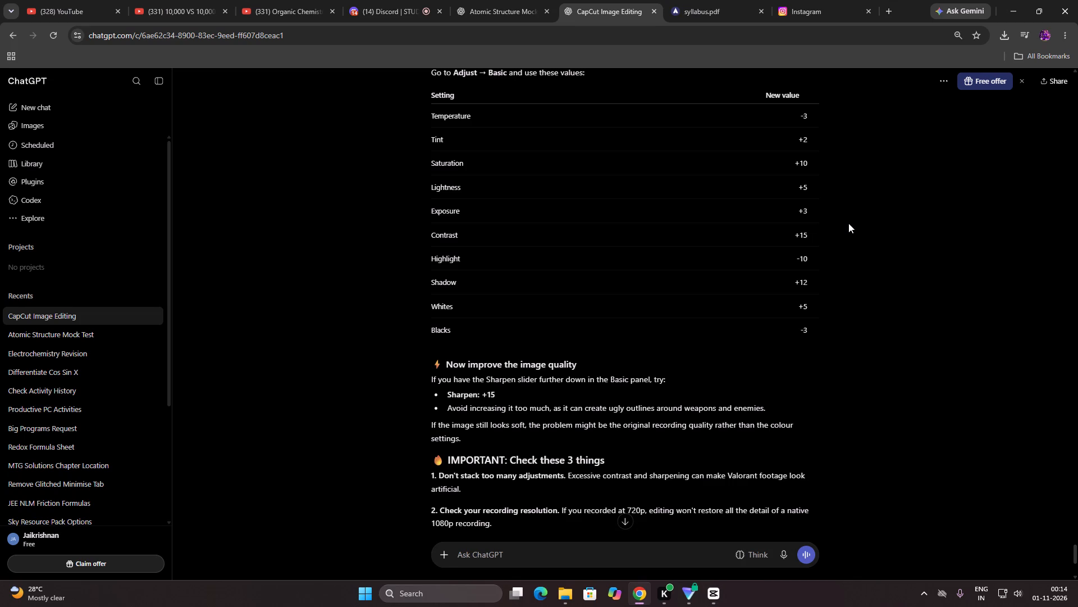
{"action": "key", "text": "alt+Tab"}
{"action": "left_click_drag", "start_coordinate": [1023, 196], "coordinate": [1013, 197]}
{"action": "type", "text": "15"}
{"action": "key", "text": "Return"}
Read the rest of ChatGPT's reply and answer its quality question with "a" for blurry footage.
{"action": "key", "text": "alt+Tab"}
{"action": "scroll", "coordinate": [810, 211], "scroll_direction": "down", "scroll_amount": 1}
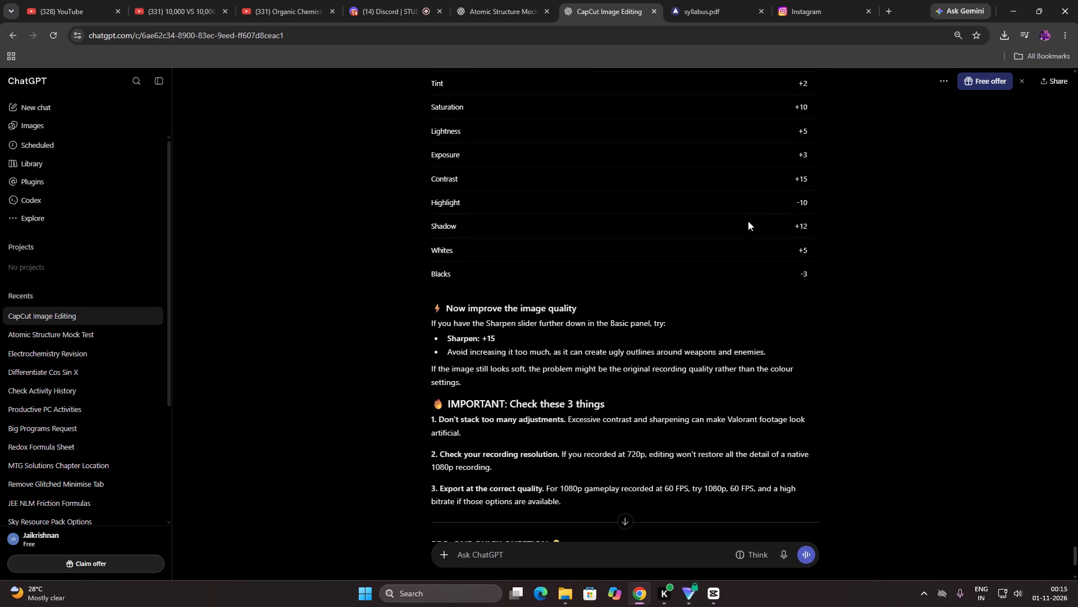
{"action": "scroll", "coordinate": [748, 221], "scroll_direction": "down", "scroll_amount": 2}
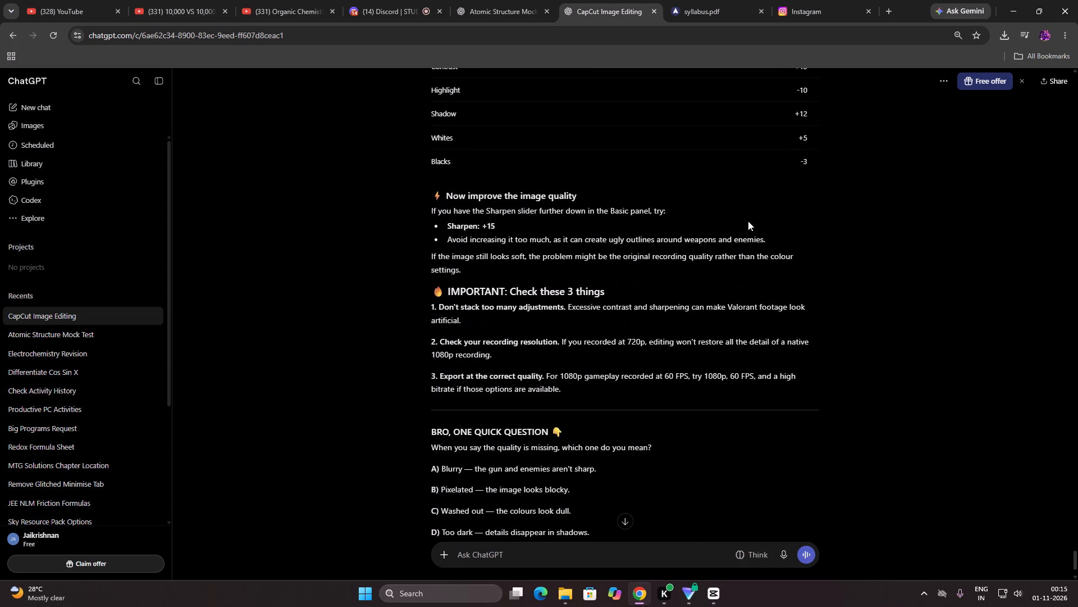
{"action": "key", "text": "a"}
{"action": "key", "text": "Return"}
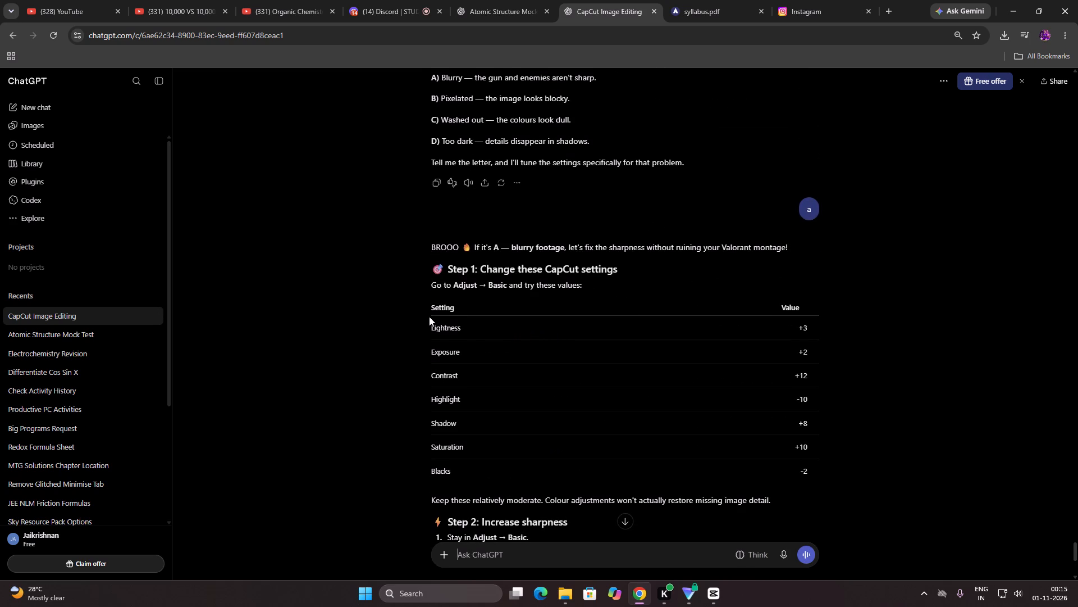
{"action": "scroll", "coordinate": [429, 316], "scroll_direction": "down", "scroll_amount": 2}
Switch to File Explorer and look through the files in the Downloads folder.
{"action": "key", "text": "alt+Tab"}
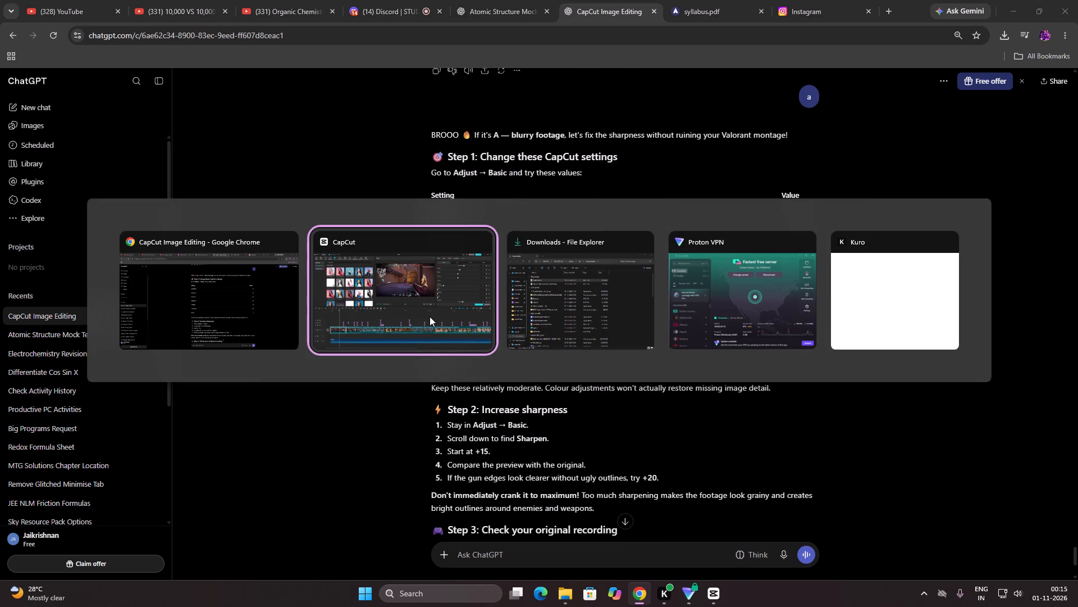
{"action": "key", "text": "alt+Tab"}
{"action": "key", "text": "alt+Tab"}
{"action": "key", "text": "alt+Tab"}
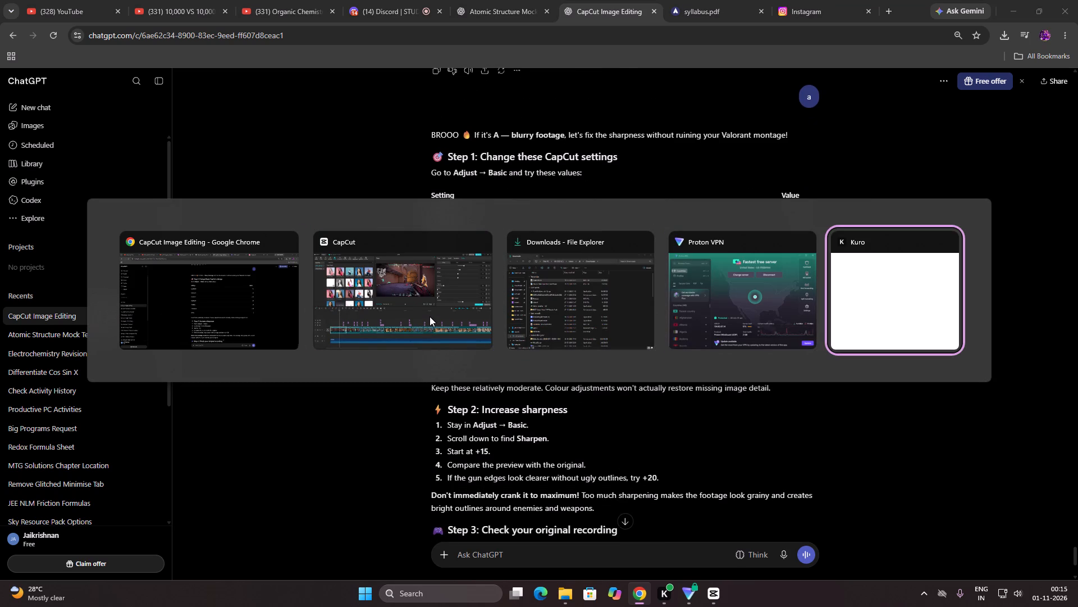
{"action": "key", "text": "alt+Tab"}
{"action": "key", "text": "alt+Tab"}
{"action": "key", "text": "alt+Tab"}
{"action": "scroll", "coordinate": [429, 316], "scroll_direction": "down", "scroll_amount": 10}
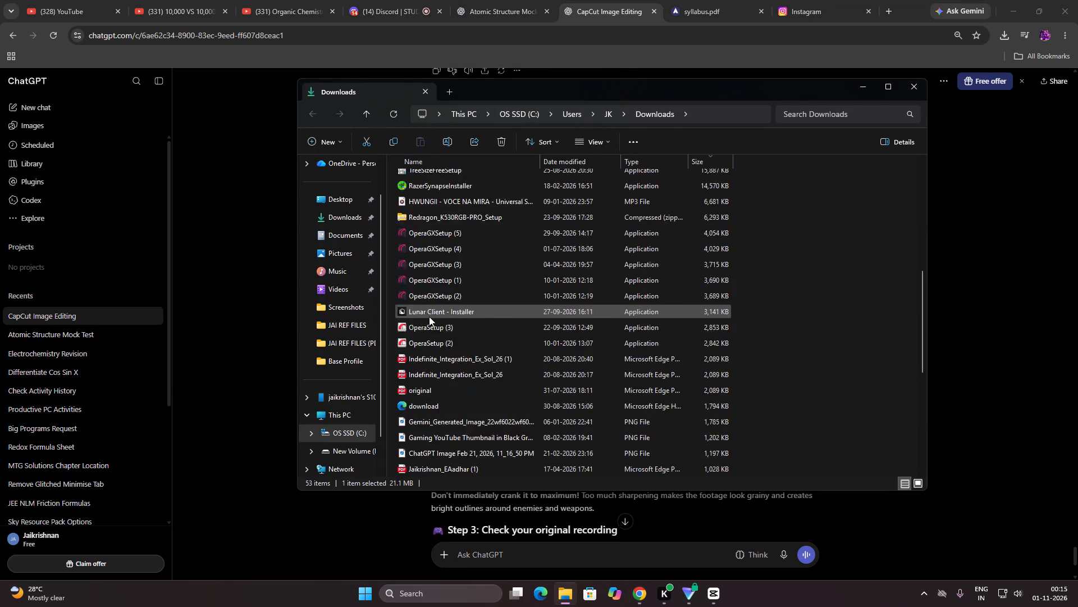
{"action": "scroll", "coordinate": [429, 316], "scroll_direction": "down", "scroll_amount": 20}
{"action": "key", "text": "alt+Tab"}
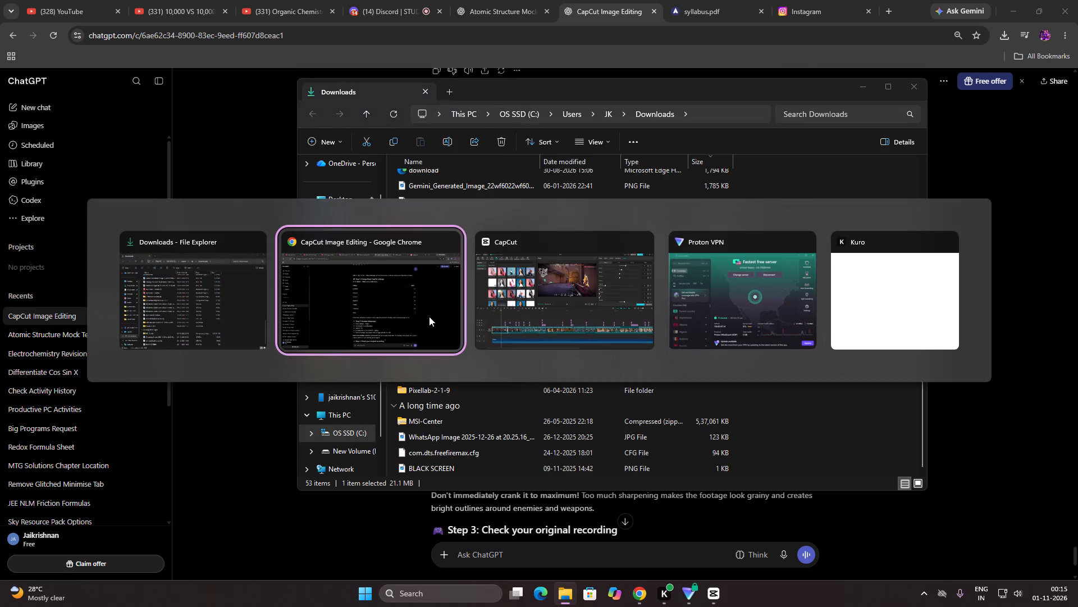
Read ChatGPT's advice on increasing sharpness and checking the original recording.
{"action": "scroll", "coordinate": [429, 316], "scroll_direction": "down", "scroll_amount": 5}
{"action": "scroll", "coordinate": [429, 316], "scroll_direction": "up", "scroll_amount": 1}
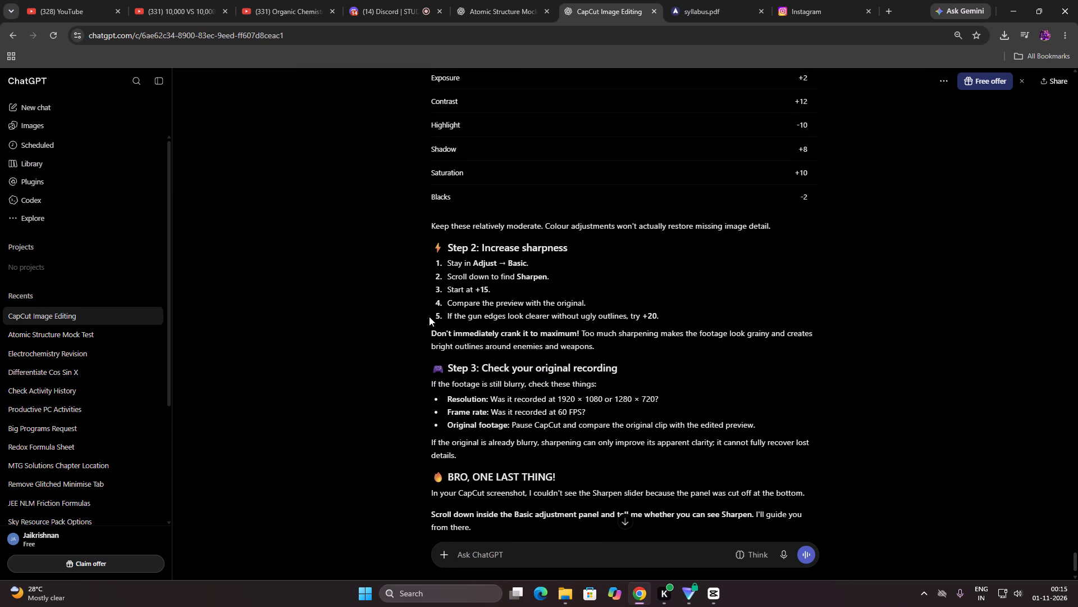
{"action": "scroll", "coordinate": [429, 316], "scroll_direction": "up", "scroll_amount": 1}
Browse File Explorer to the CapCut Materials folder inside CAPCUT on drive D, and return to the drive's root.
{"action": "key", "text": "alt+Tab"}
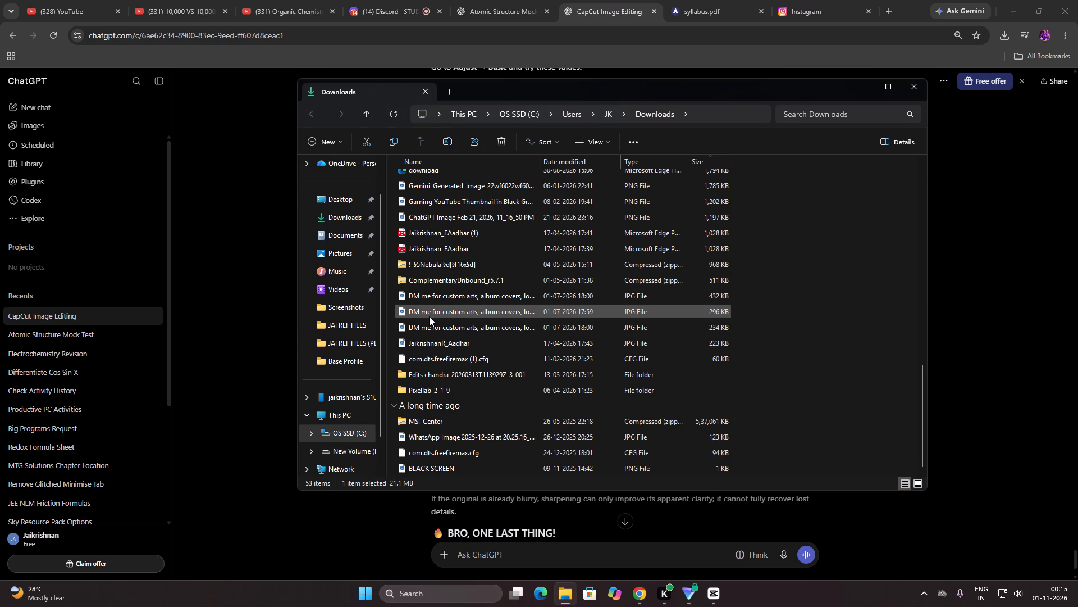
{"action": "scroll", "coordinate": [514, 315], "scroll_direction": "down", "scroll_amount": 1}
{"action": "scroll", "coordinate": [514, 315], "scroll_direction": "up", "scroll_amount": 5}
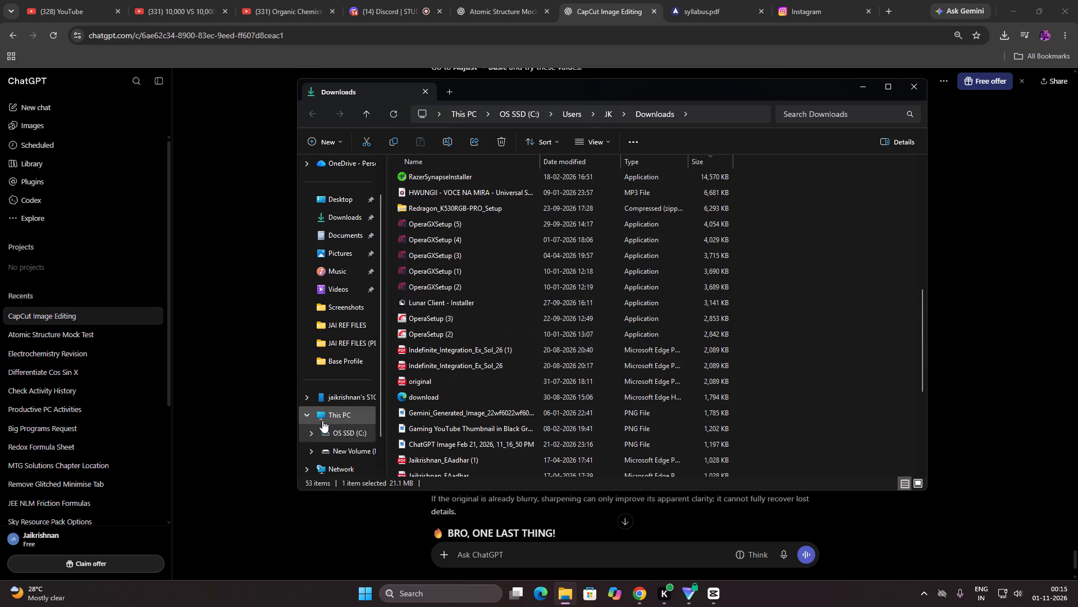
{"action": "left_click", "coordinate": [323, 418]}
{"action": "left_click", "coordinate": [980, 362]}
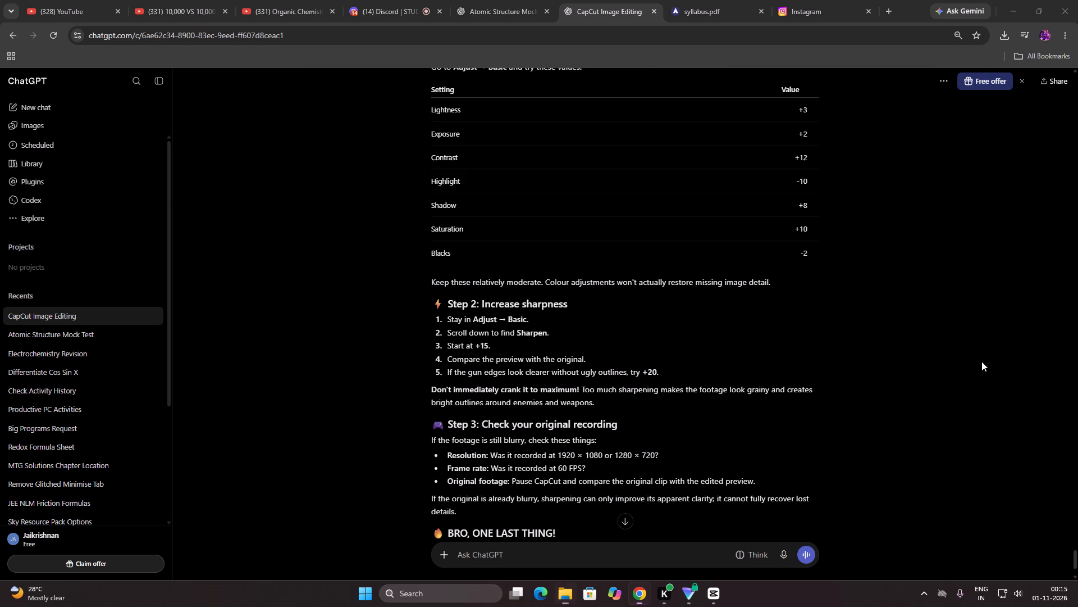
{"action": "left_click", "coordinate": [565, 588]}
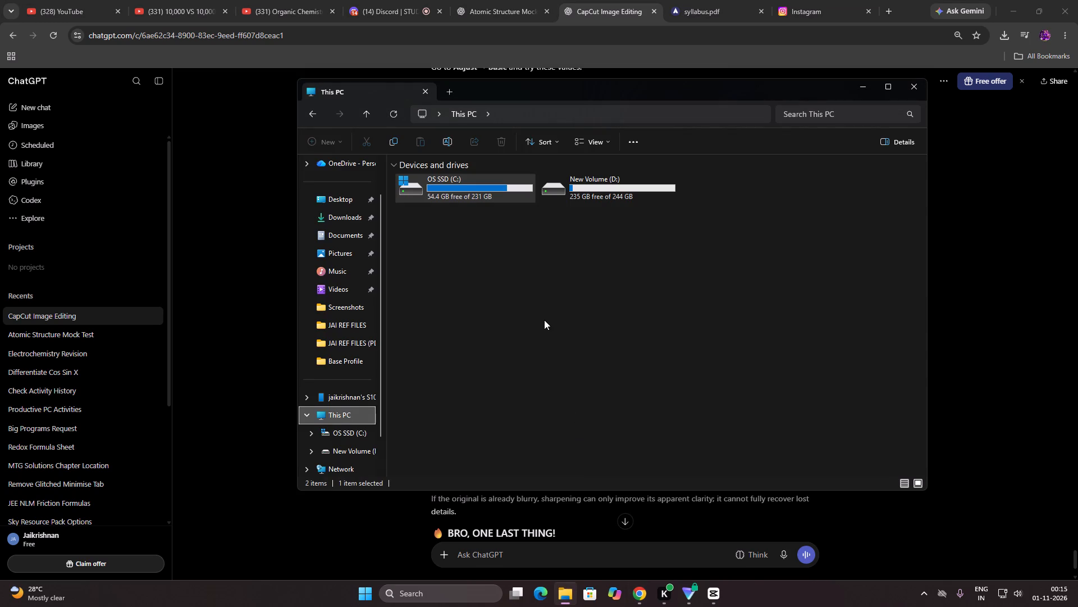
{"action": "scroll", "coordinate": [544, 320], "scroll_direction": "down", "scroll_amount": 1}
{"action": "double_click", "coordinate": [591, 200]}
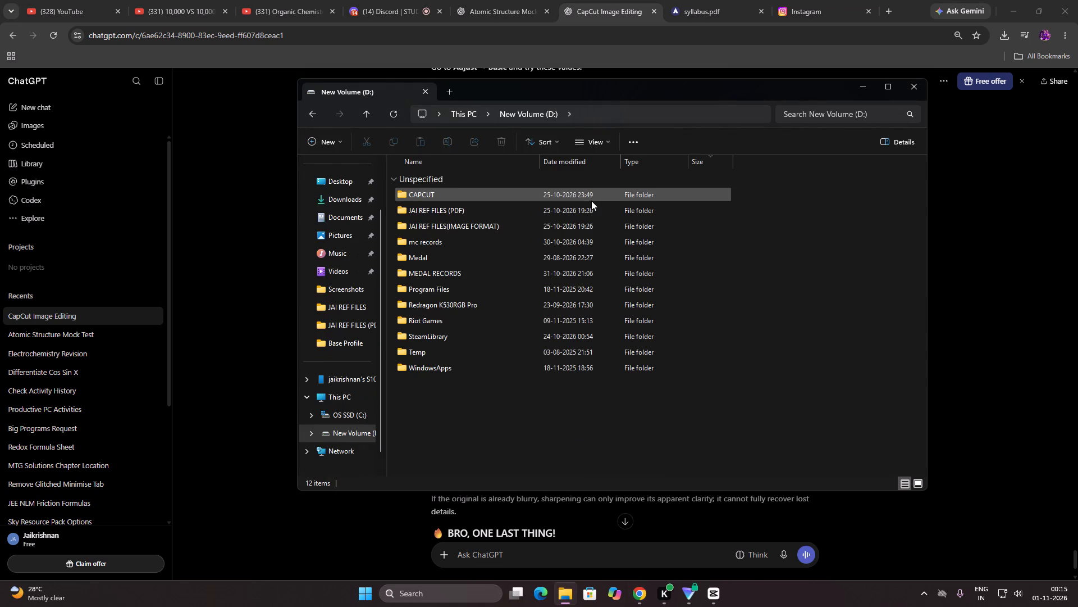
{"action": "double_click", "coordinate": [517, 198]}
{"action": "double_click", "coordinate": [481, 183]}
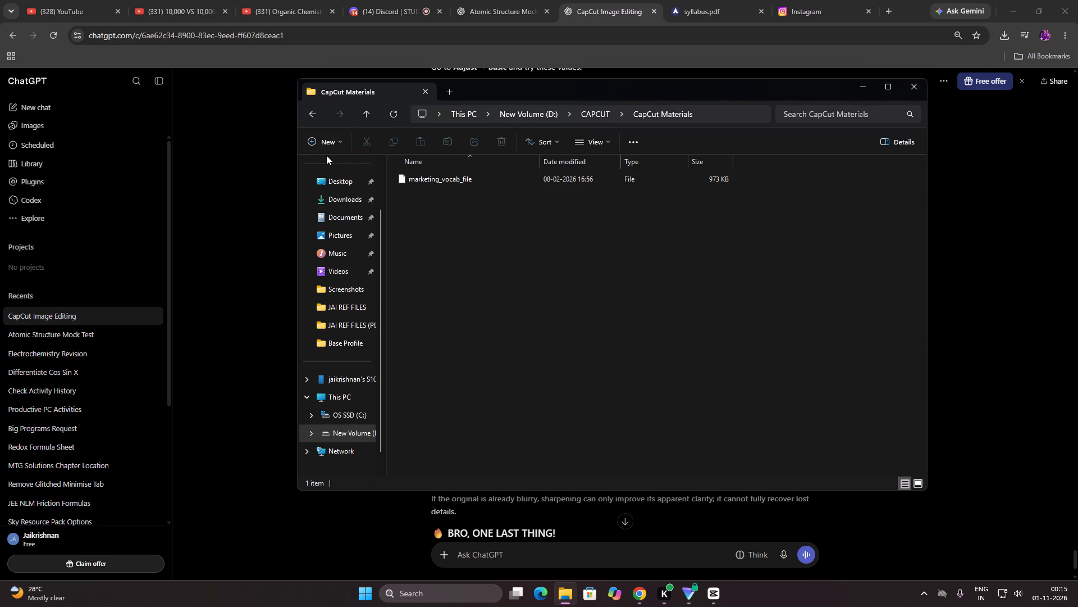
{"action": "left_click", "coordinate": [303, 114]}
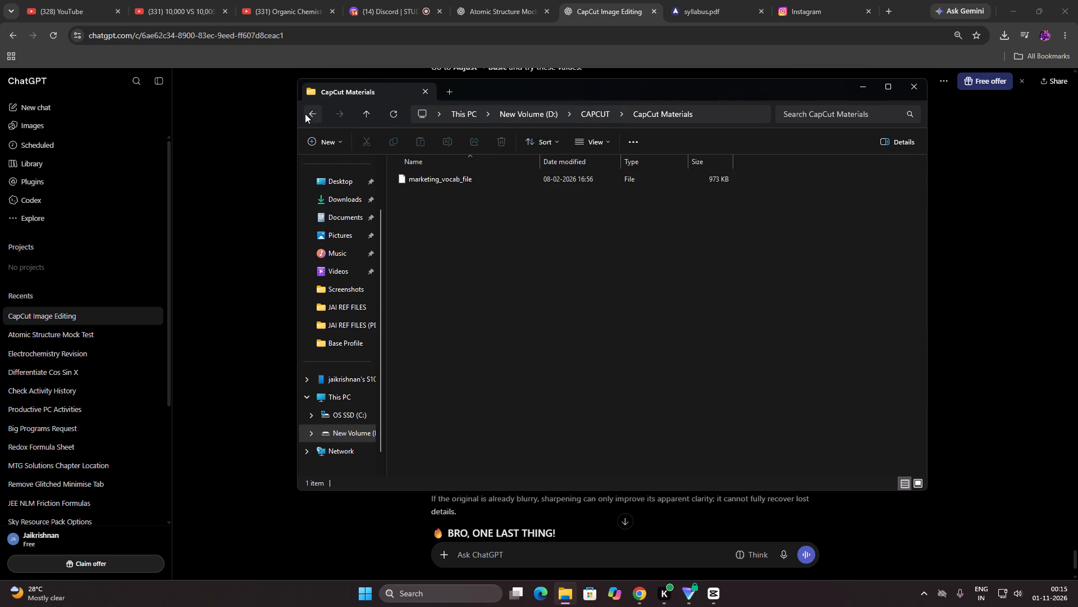
{"action": "left_click", "coordinate": [305, 113]}
{"action": "left_click", "coordinate": [313, 109]}
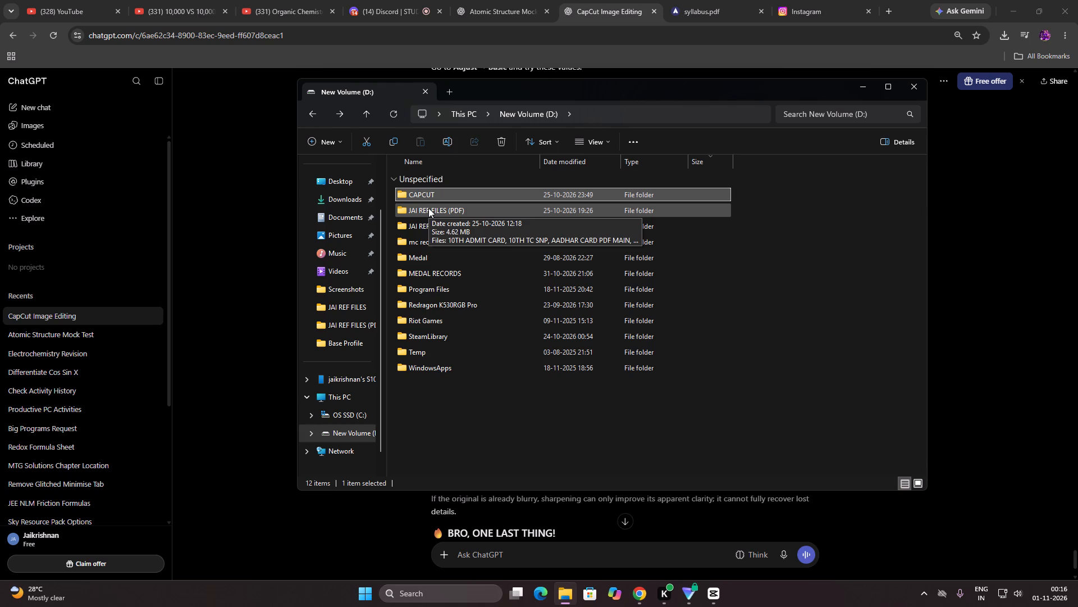
Find BlueStacks through Windows search and start uninstalling it from the installed apps in Settings.
{"action": "left_click", "coordinate": [436, 591]}
{"action": "right_click", "coordinate": [457, 347]}
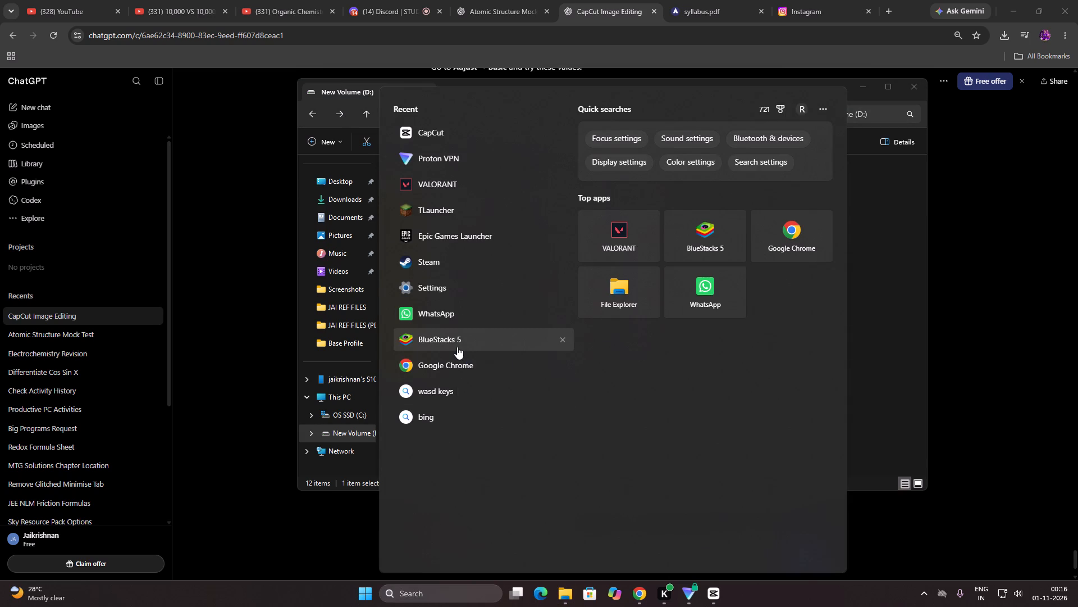
{"action": "left_click", "coordinate": [490, 448]}
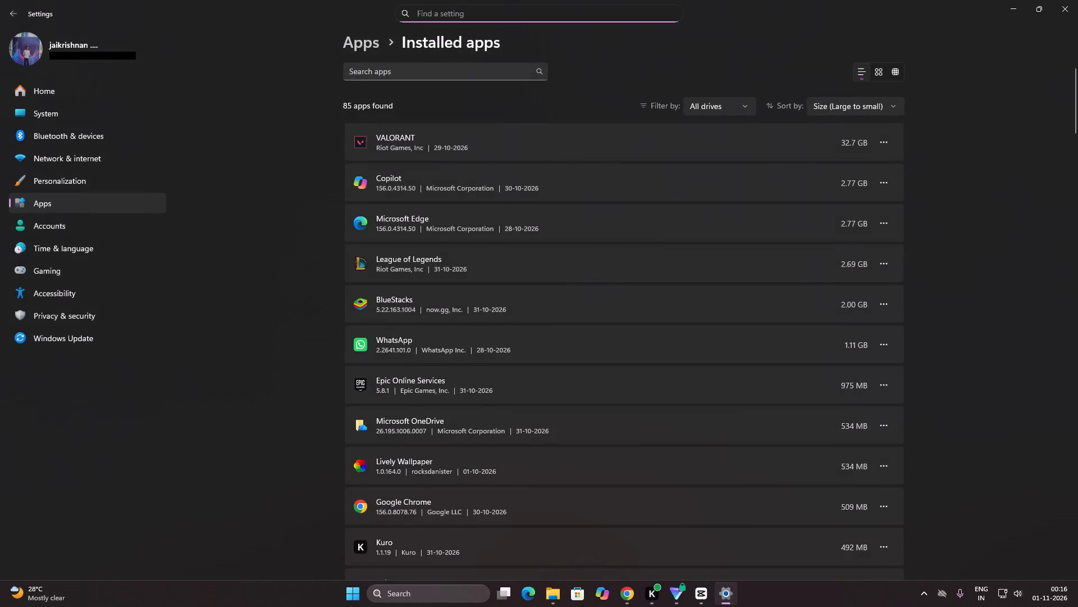
{"action": "left_click", "coordinate": [884, 306]}
{"action": "left_click", "coordinate": [832, 346]}
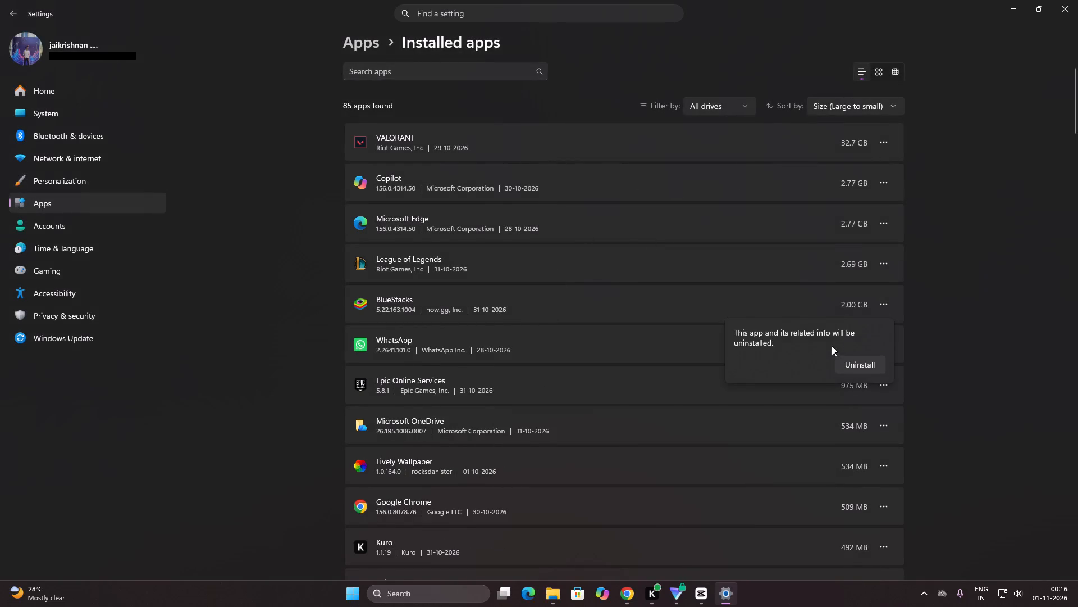